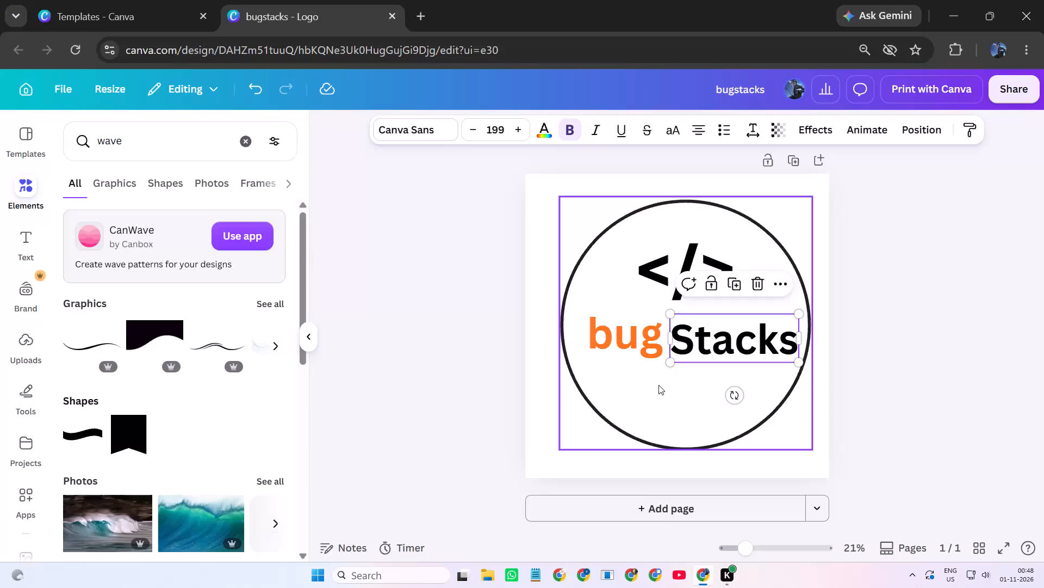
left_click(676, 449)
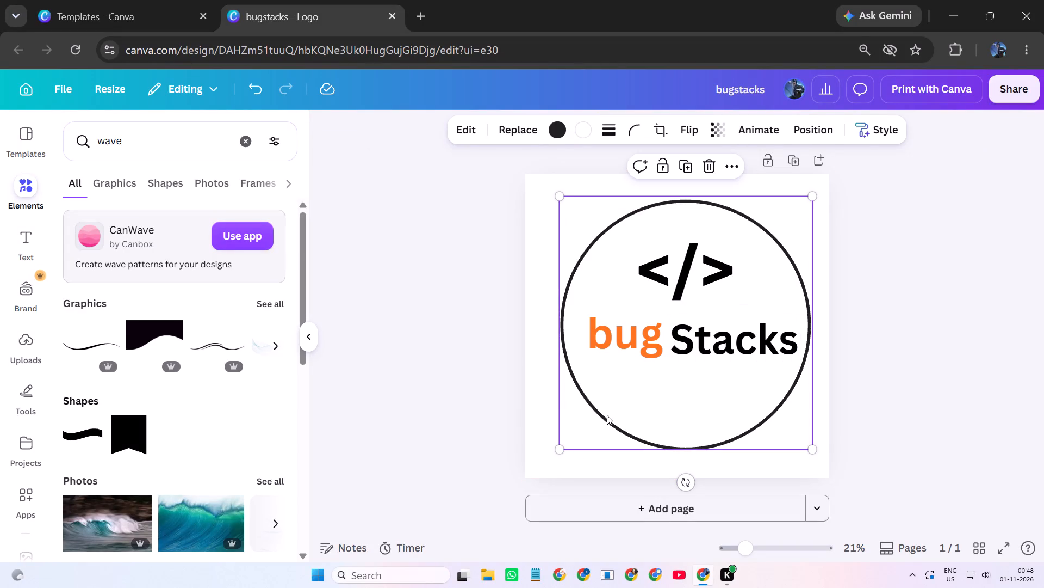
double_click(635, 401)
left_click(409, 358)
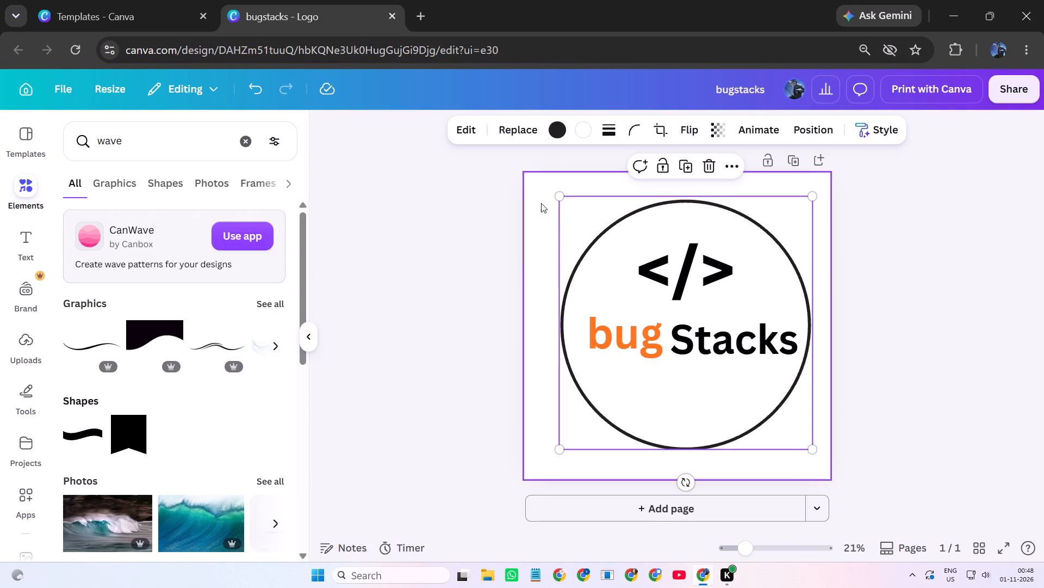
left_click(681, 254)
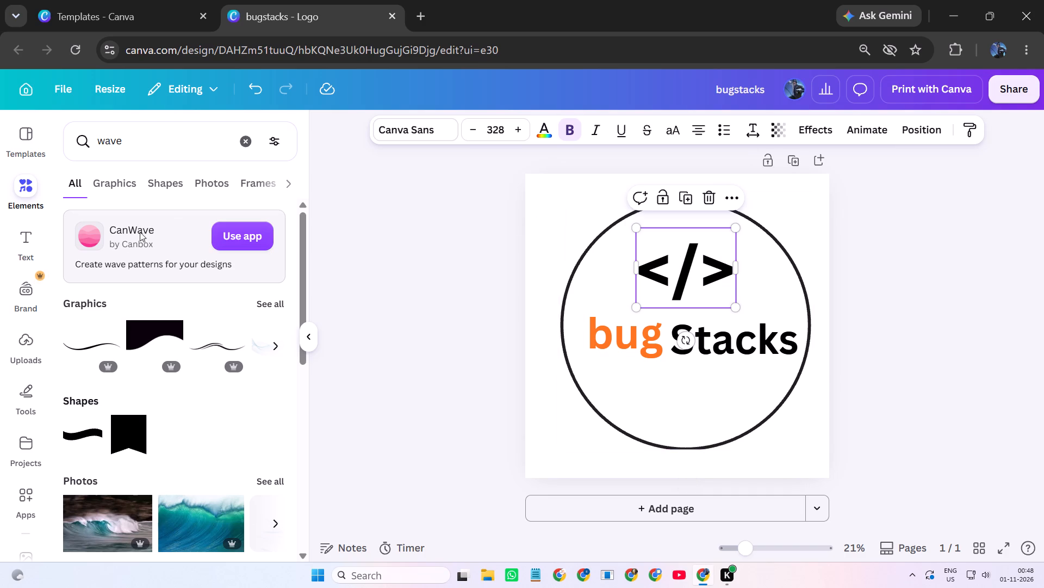
Clear the term "wave" from the elements search.
double_click(175, 152)
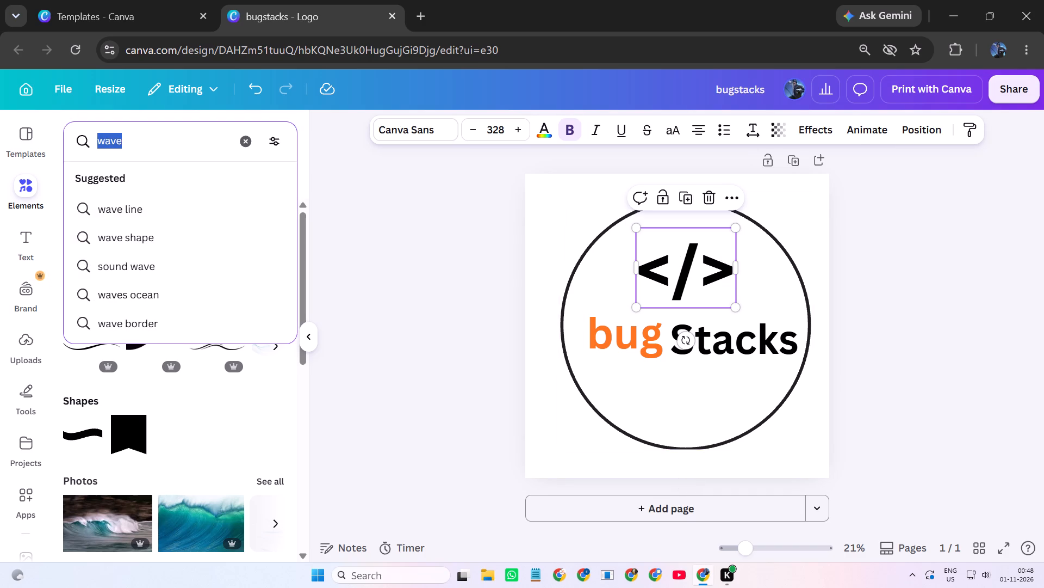
key("BackSpace")
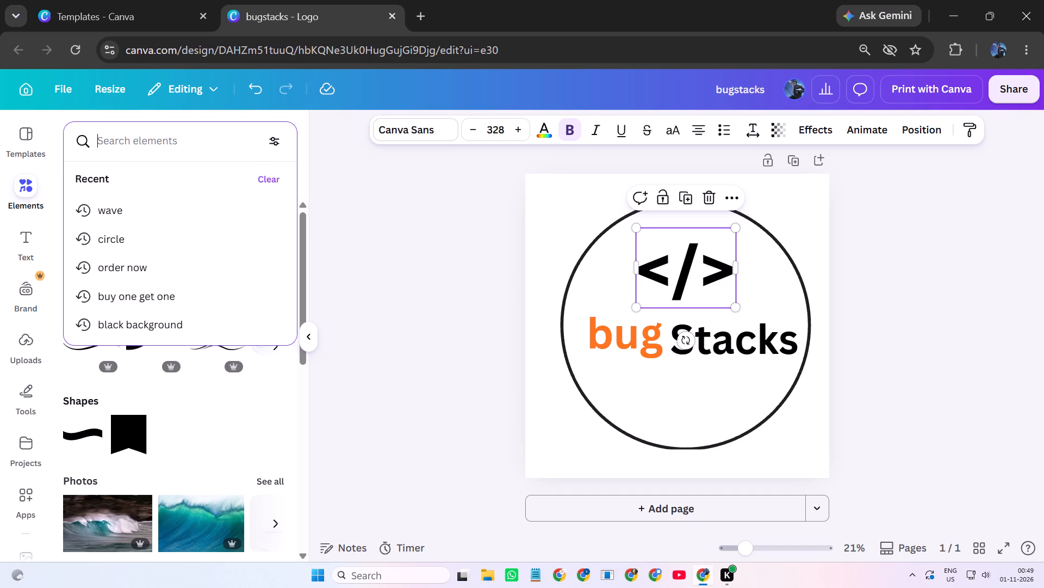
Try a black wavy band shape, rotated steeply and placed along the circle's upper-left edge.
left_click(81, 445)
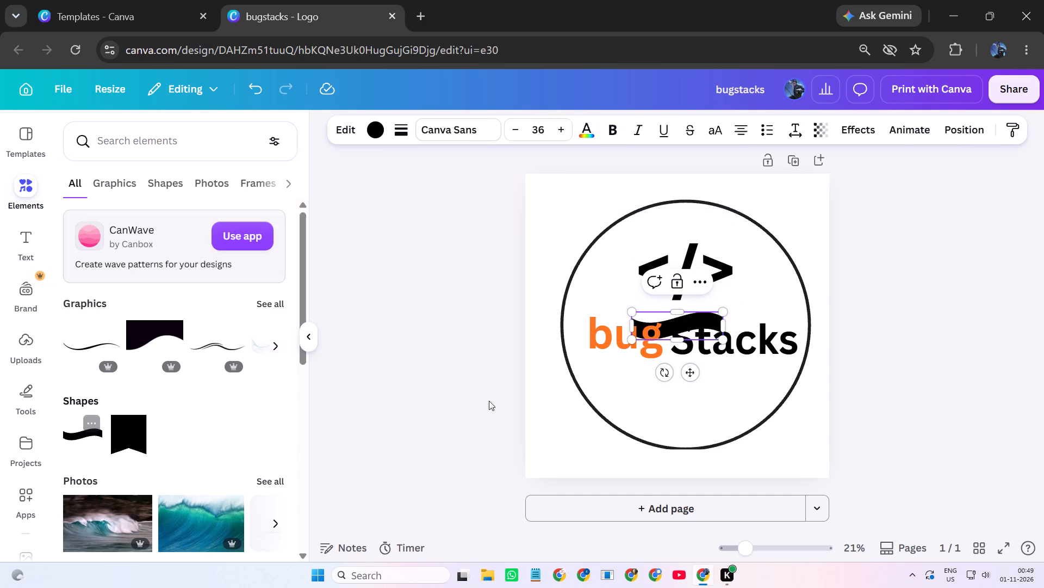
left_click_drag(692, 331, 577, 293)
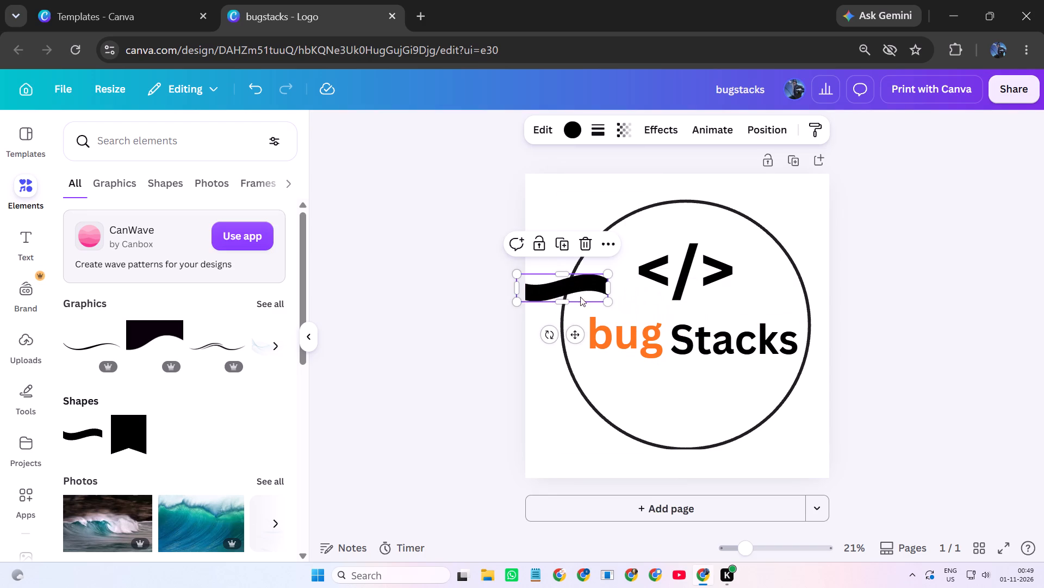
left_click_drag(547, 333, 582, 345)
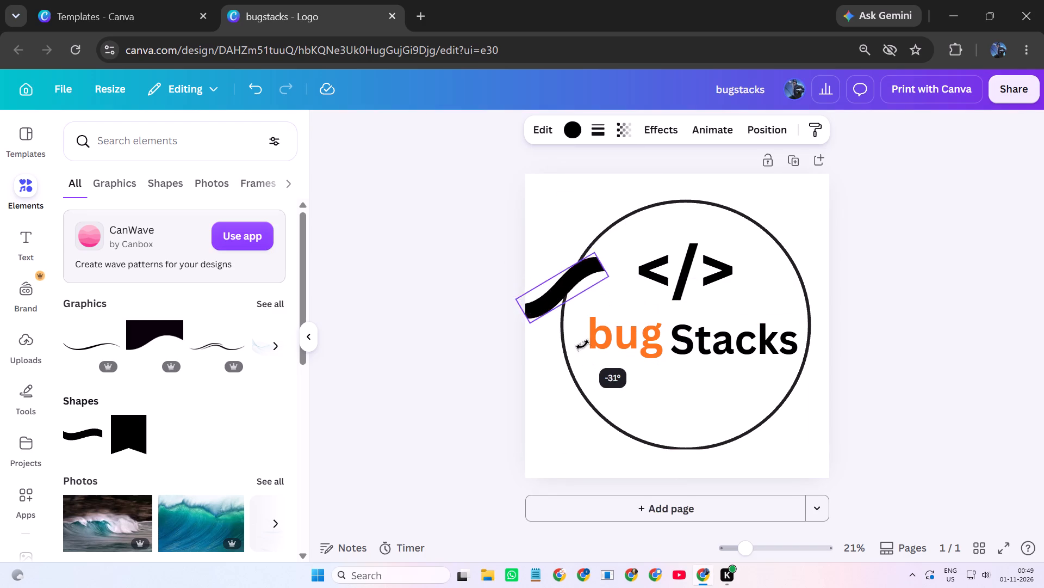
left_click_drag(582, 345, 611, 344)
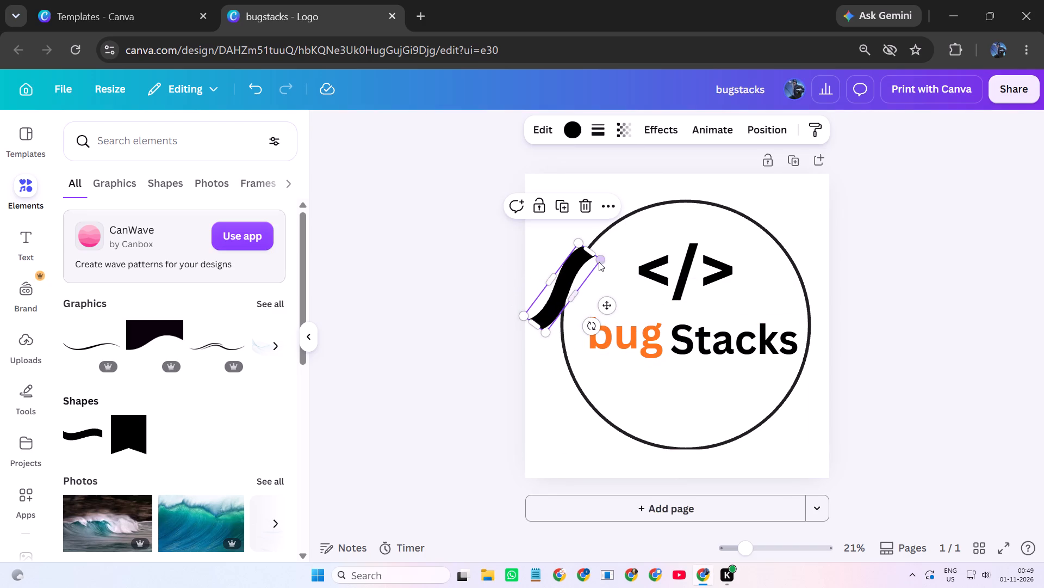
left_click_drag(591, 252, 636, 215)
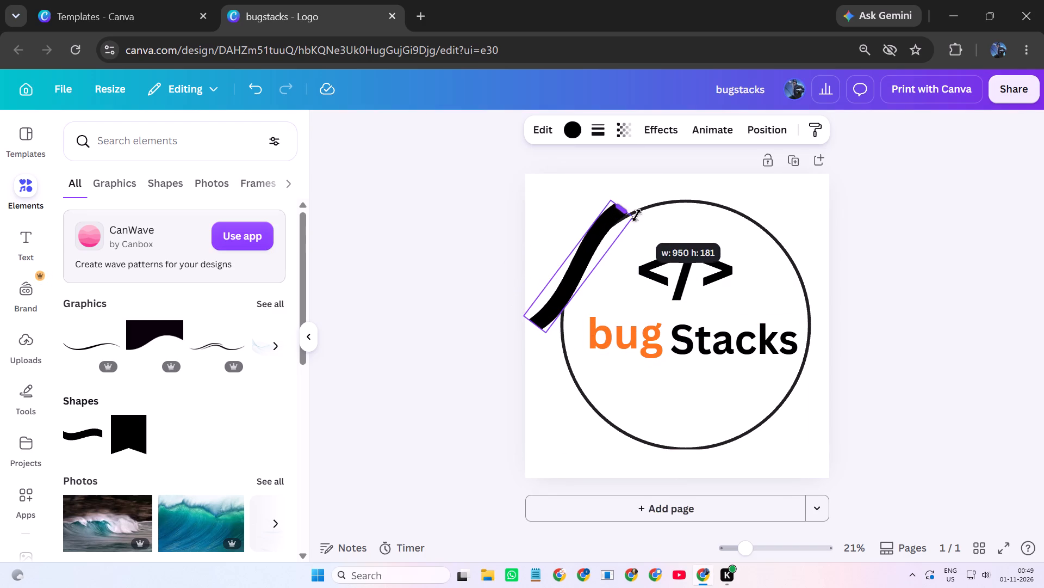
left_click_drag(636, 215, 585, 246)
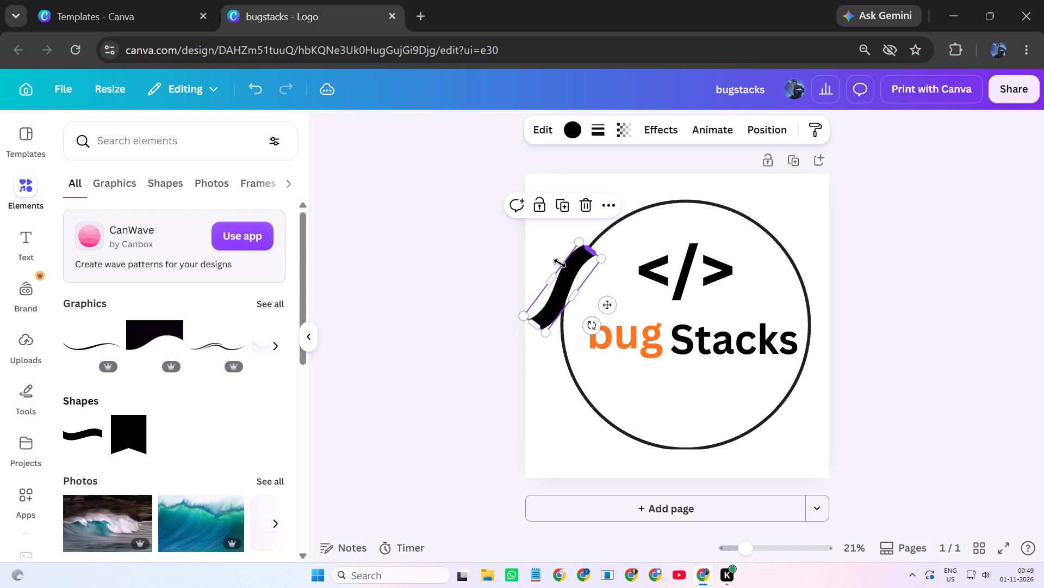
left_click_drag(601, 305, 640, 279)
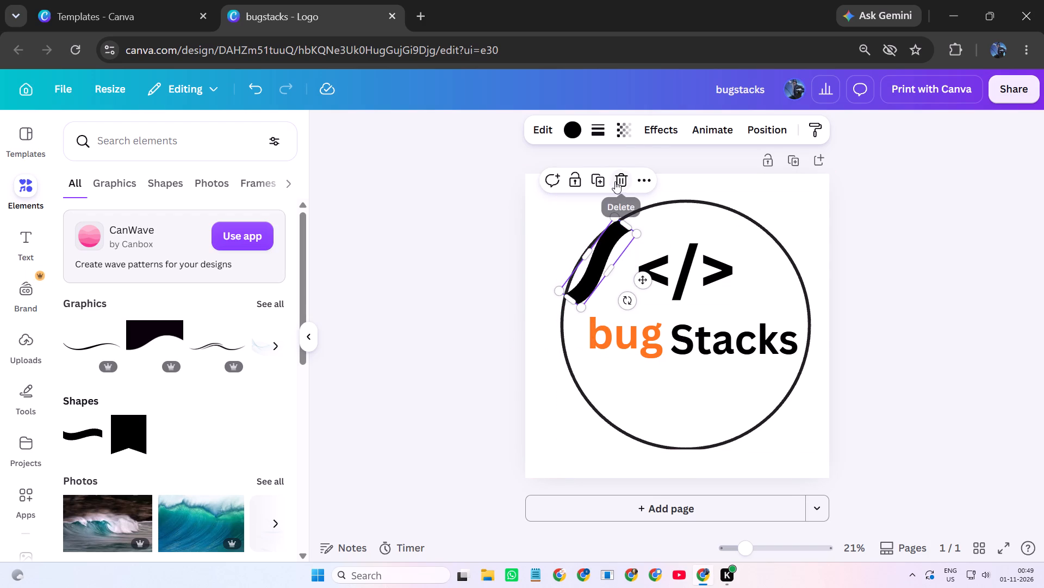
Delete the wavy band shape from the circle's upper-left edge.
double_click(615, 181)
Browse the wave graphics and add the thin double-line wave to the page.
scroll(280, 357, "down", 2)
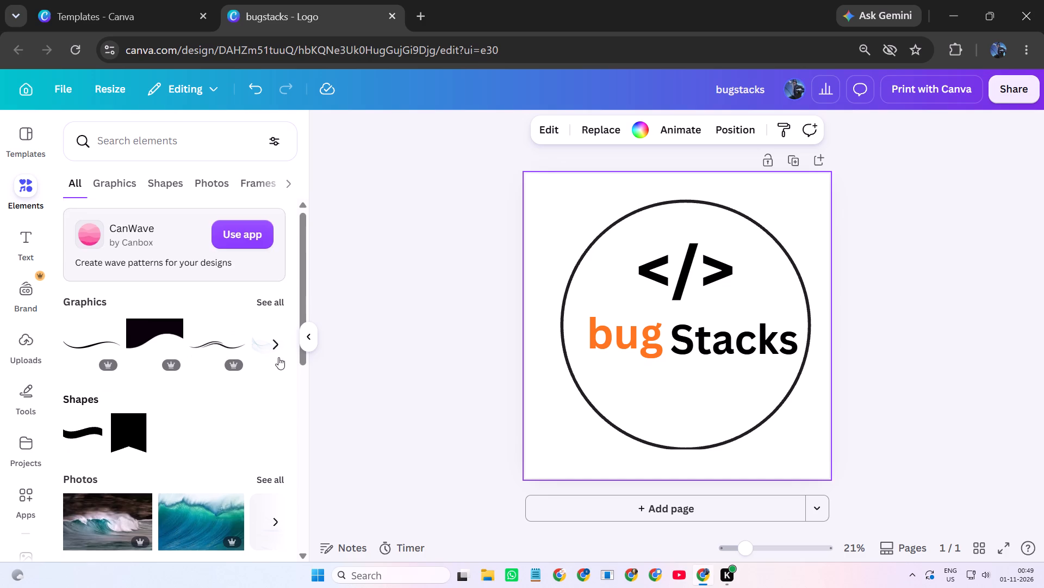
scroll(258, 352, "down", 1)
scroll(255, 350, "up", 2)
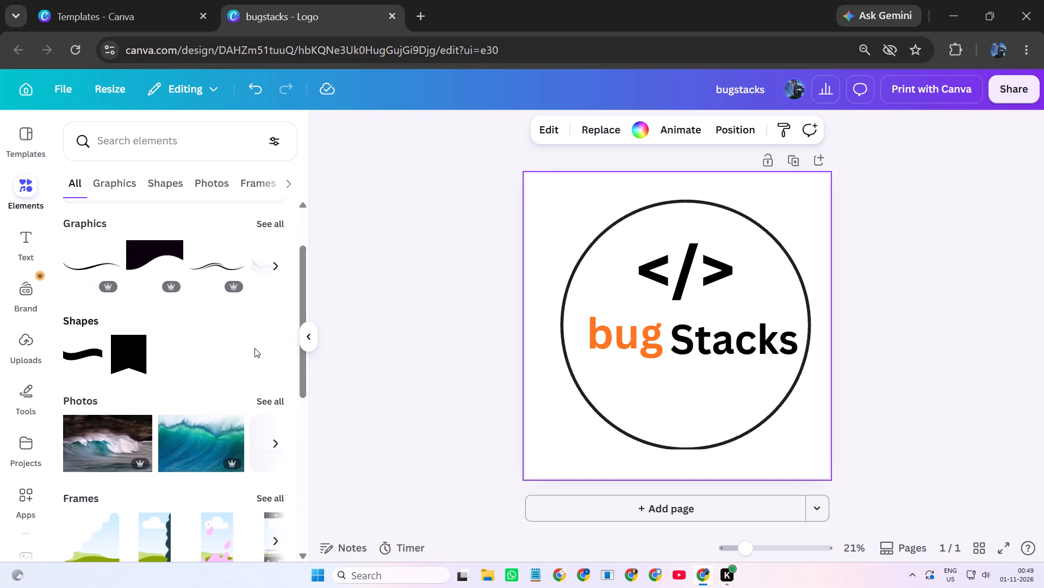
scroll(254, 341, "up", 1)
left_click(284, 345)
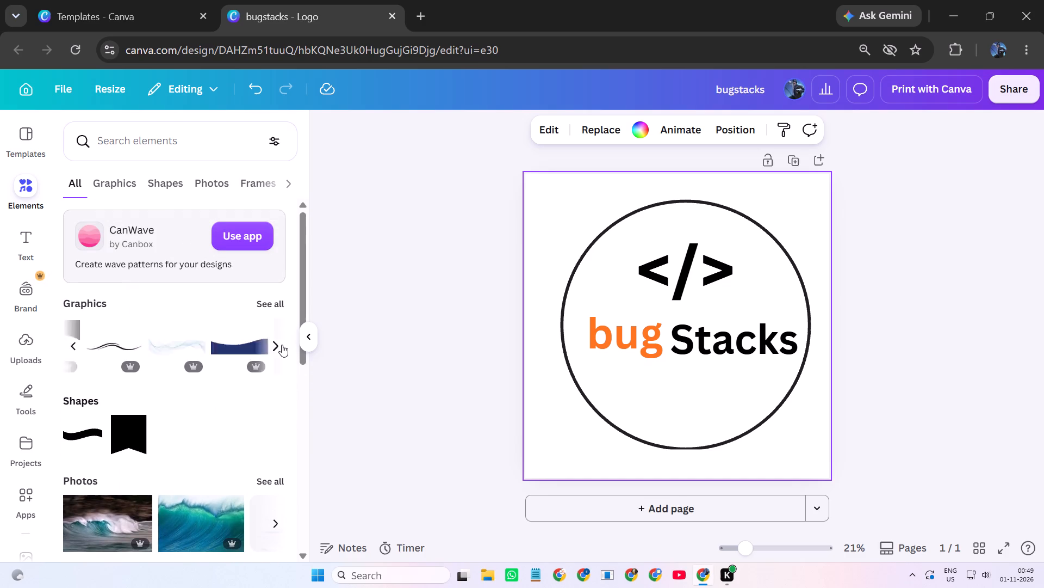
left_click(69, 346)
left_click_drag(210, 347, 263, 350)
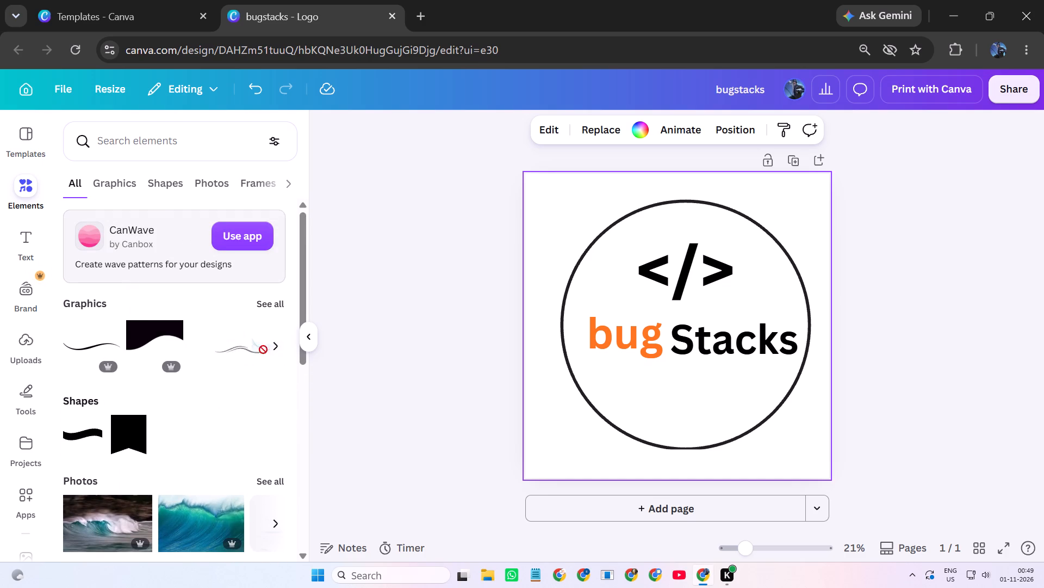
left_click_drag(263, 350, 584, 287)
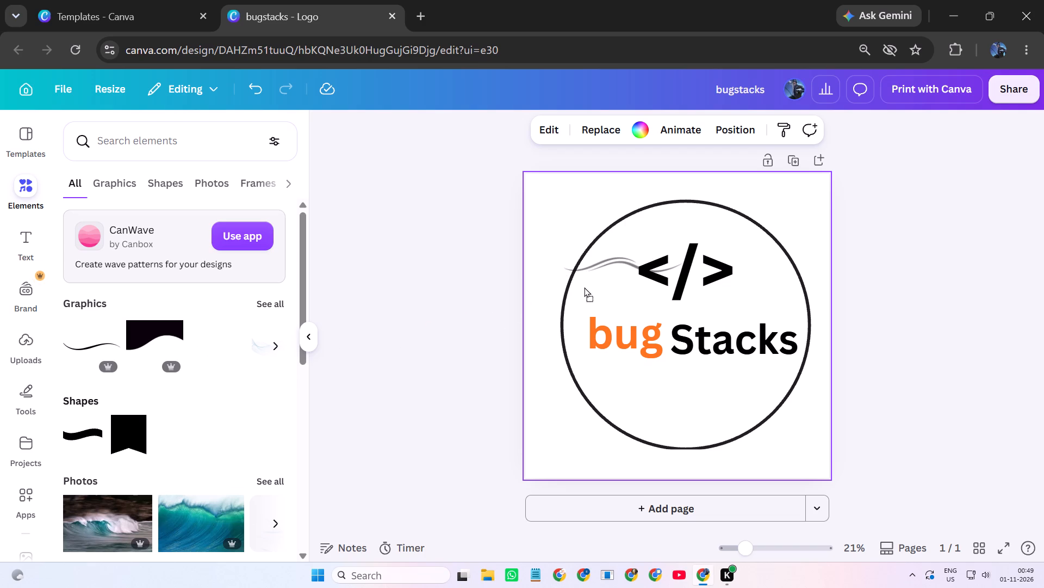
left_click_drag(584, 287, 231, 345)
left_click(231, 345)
Add the black wave-edged graphic to the page and enlarge it to about 1,357 by 1,255.
left_click_drag(146, 327, 468, 342)
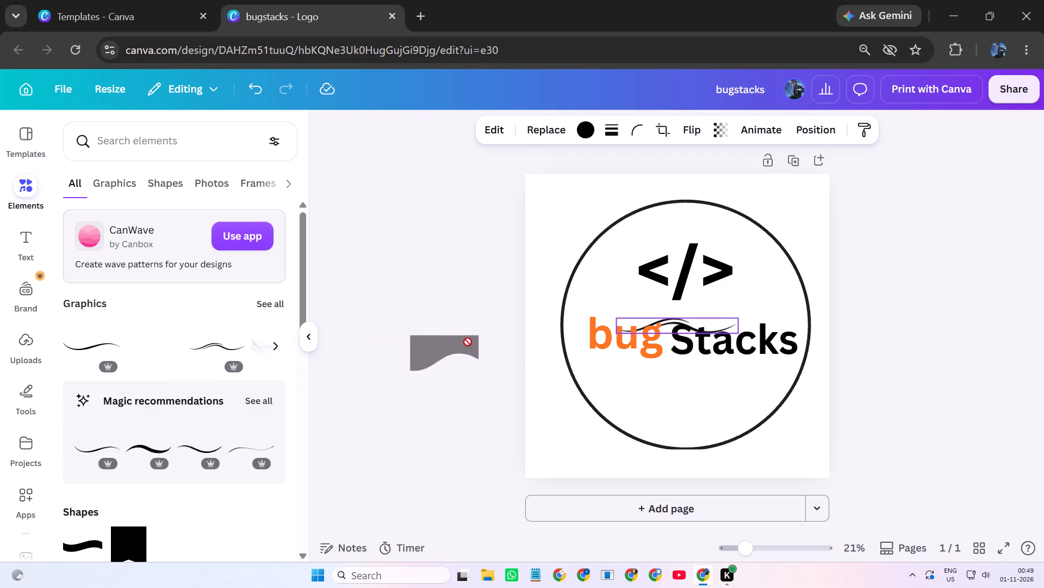
left_click_drag(468, 342, 627, 259)
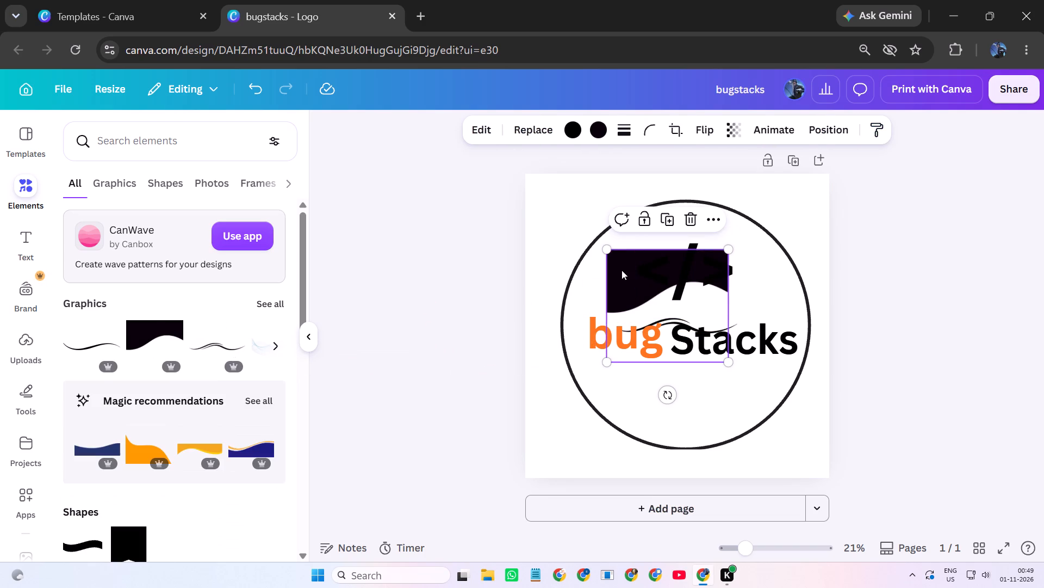
left_click_drag(609, 249, 462, 236)
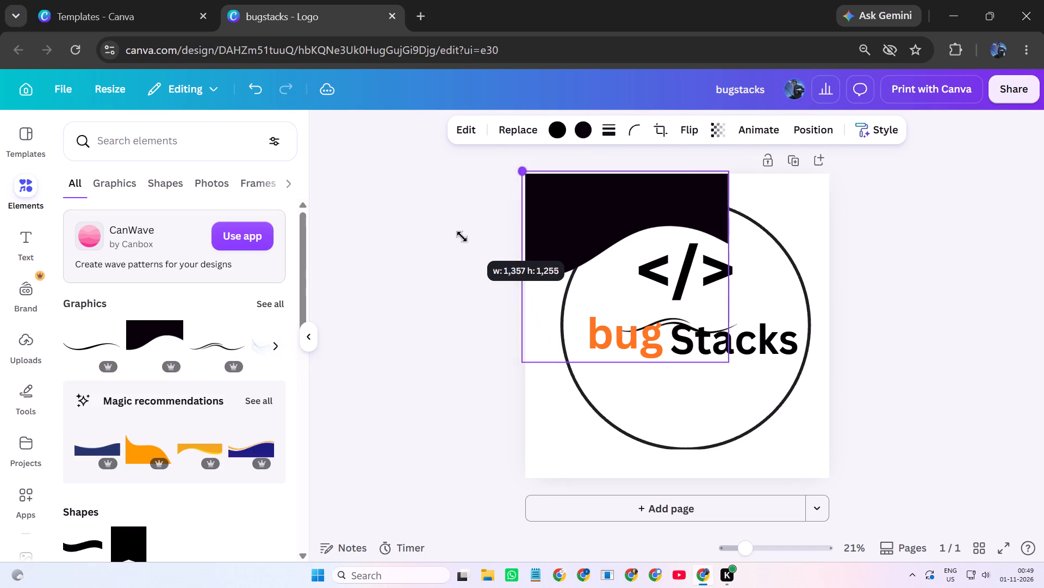
left_click_drag(462, 236, 461, 236)
left_click(460, 236)
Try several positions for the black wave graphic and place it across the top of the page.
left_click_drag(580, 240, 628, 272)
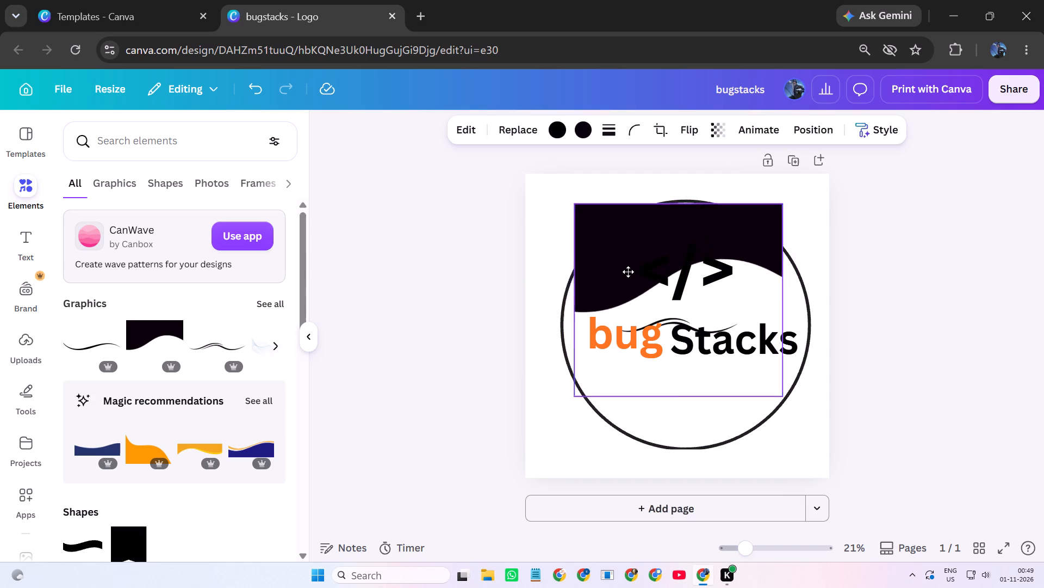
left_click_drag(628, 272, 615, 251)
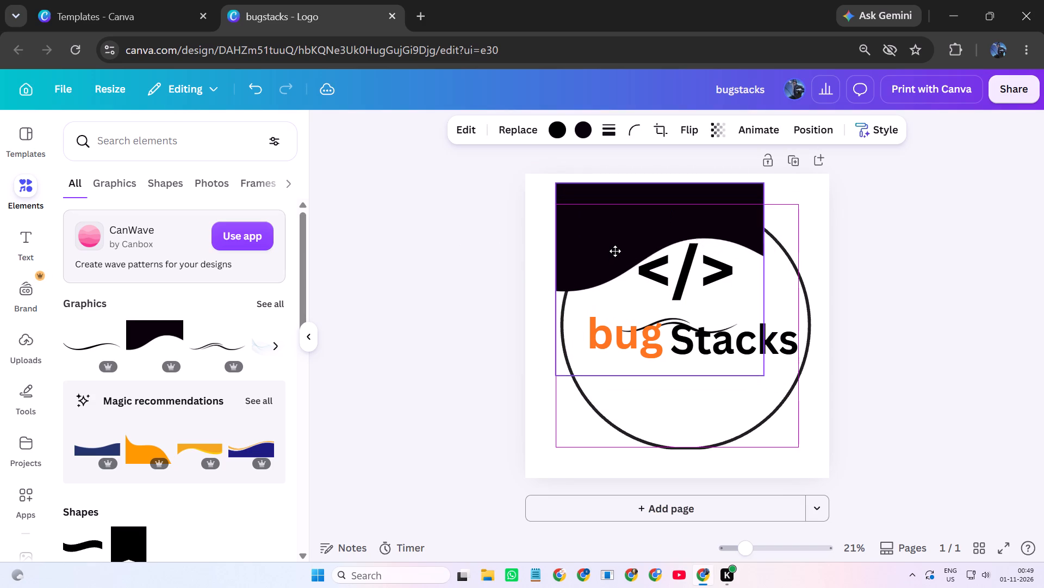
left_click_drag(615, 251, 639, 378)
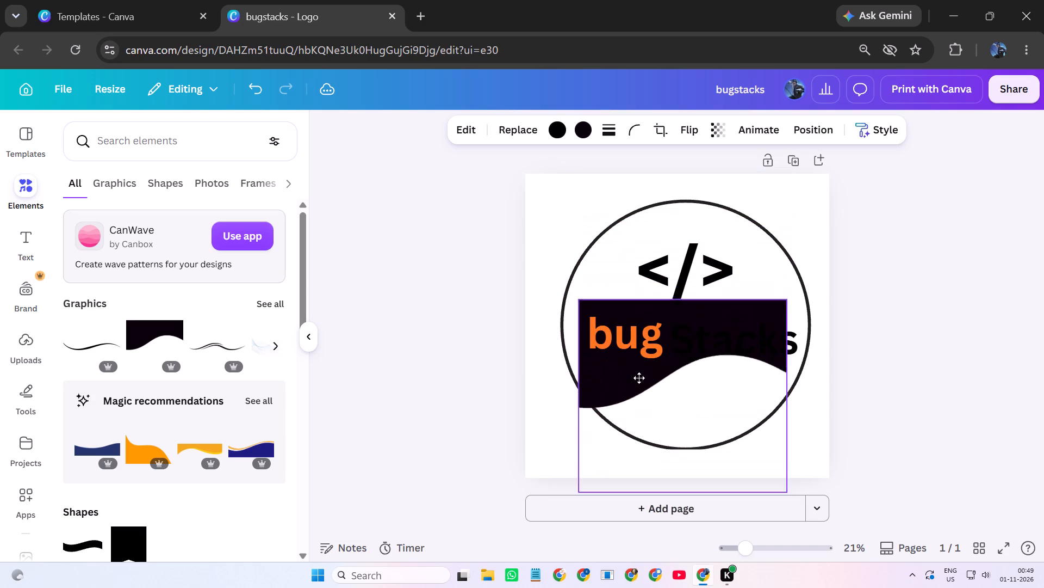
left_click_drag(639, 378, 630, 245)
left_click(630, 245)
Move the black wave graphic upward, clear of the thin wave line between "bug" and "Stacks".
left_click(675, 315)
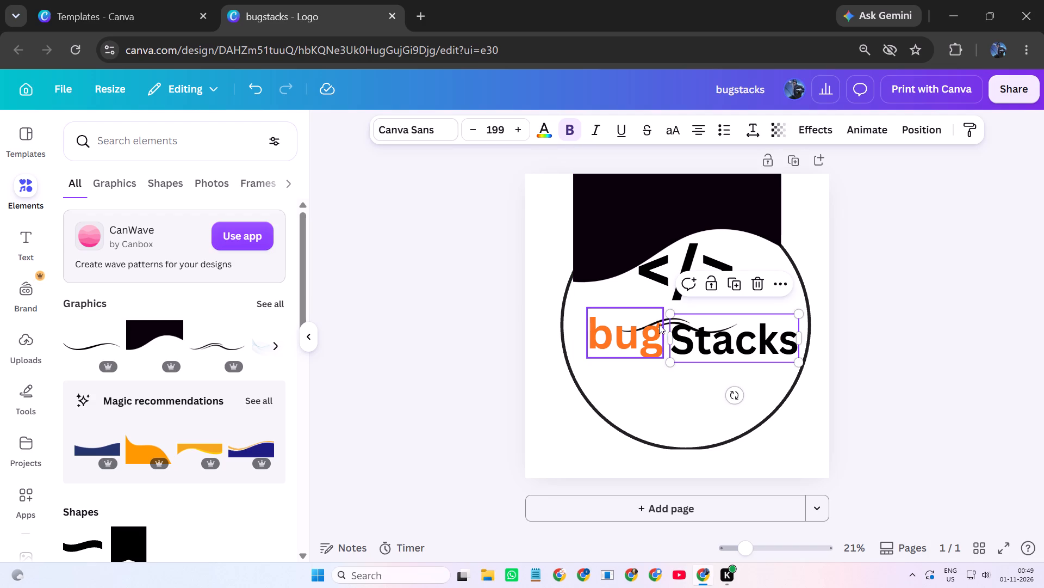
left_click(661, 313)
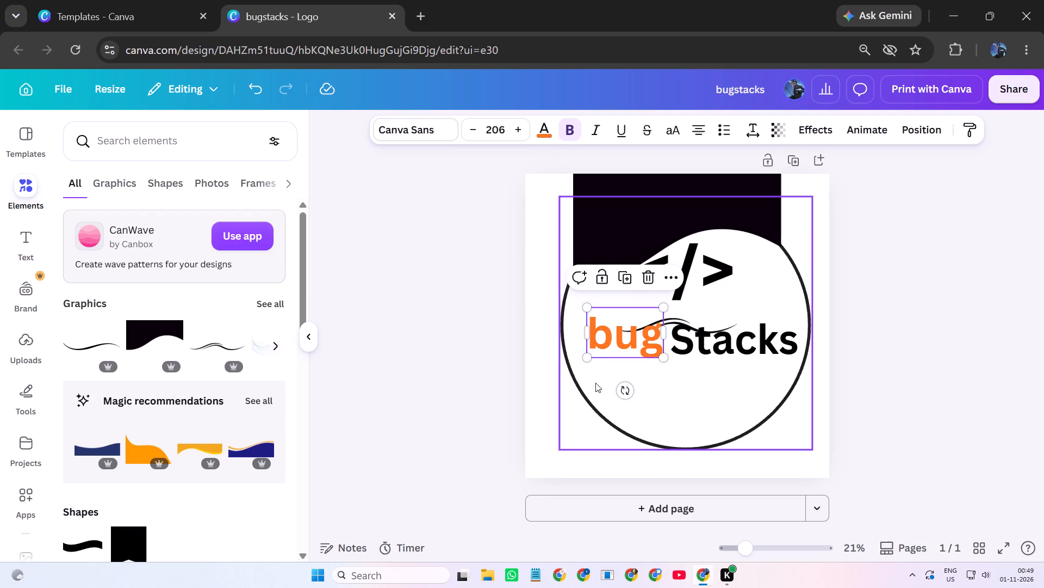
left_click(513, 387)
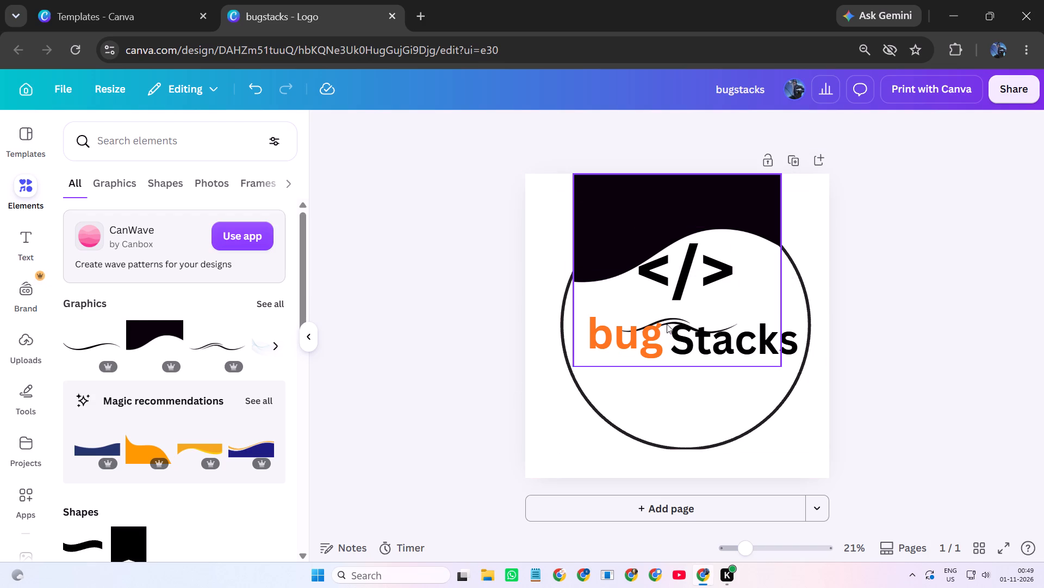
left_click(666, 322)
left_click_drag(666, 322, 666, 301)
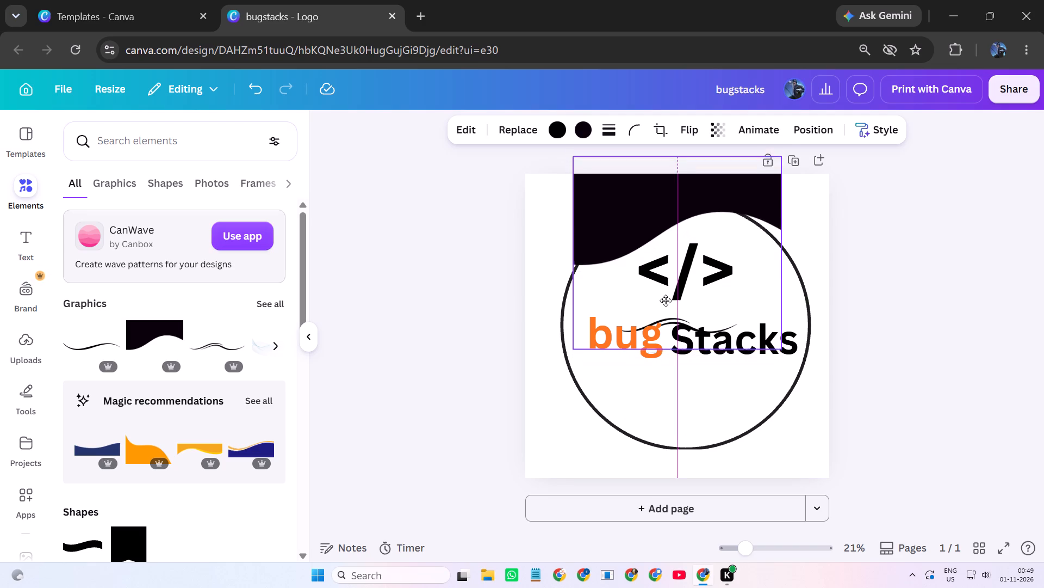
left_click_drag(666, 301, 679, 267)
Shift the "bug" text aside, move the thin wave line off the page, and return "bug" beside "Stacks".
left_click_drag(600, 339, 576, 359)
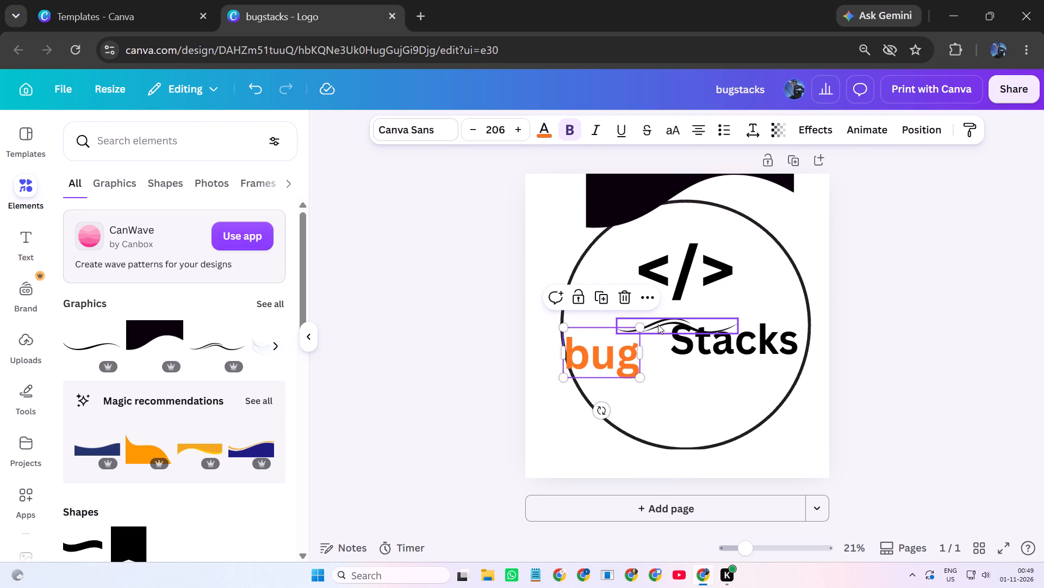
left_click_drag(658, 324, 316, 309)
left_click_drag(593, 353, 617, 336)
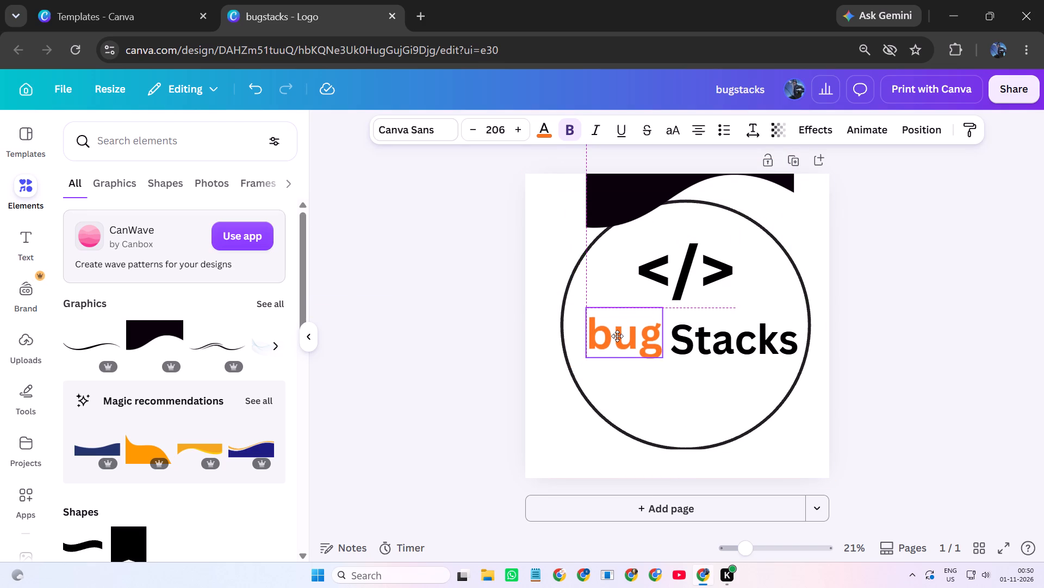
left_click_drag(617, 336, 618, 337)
Move the black wave graphic down over the circle's upper-left part, overlapping the code symbol.
left_click_drag(624, 211, 585, 235)
left_click(585, 235)
right_click(584, 235)
left_click(582, 218)
right_click(582, 218)
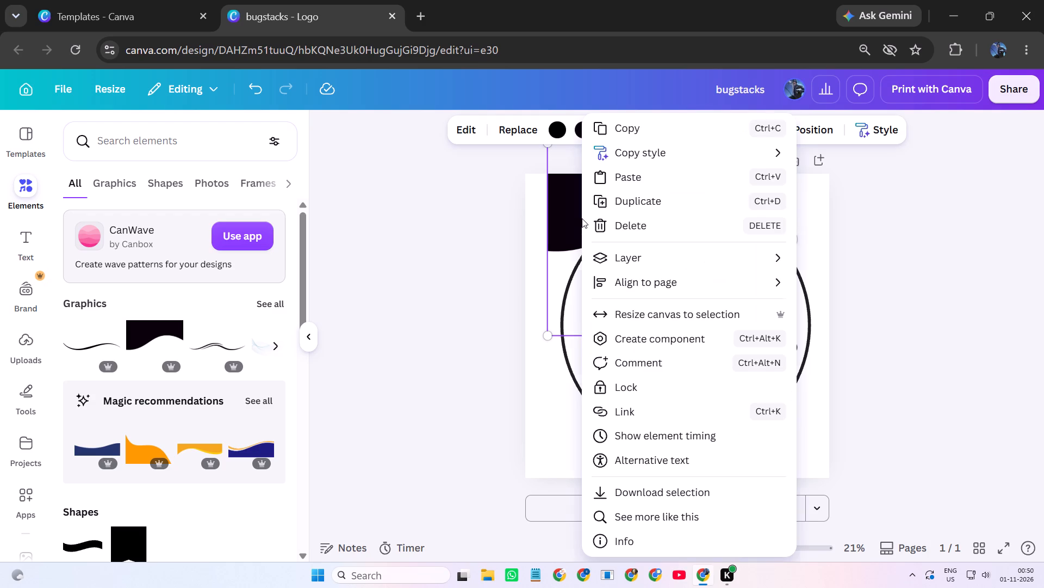
left_click(434, 284)
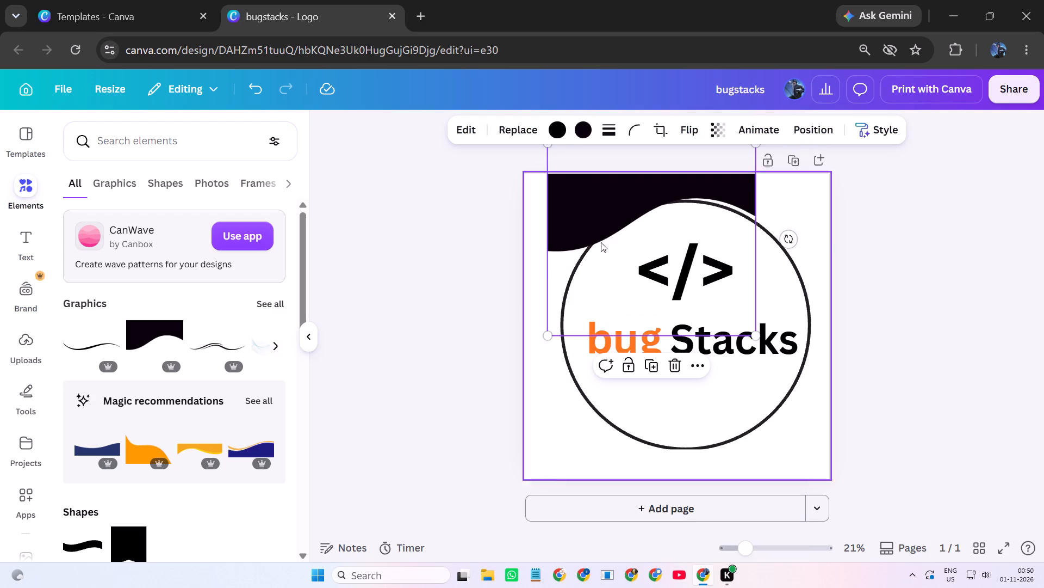
left_click_drag(602, 207, 617, 270)
left_click(617, 270)
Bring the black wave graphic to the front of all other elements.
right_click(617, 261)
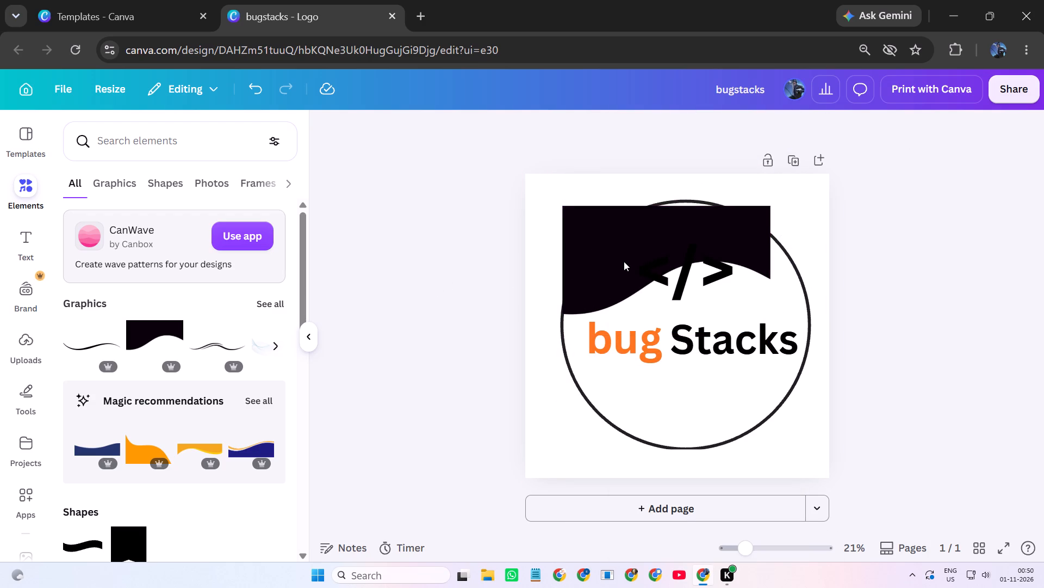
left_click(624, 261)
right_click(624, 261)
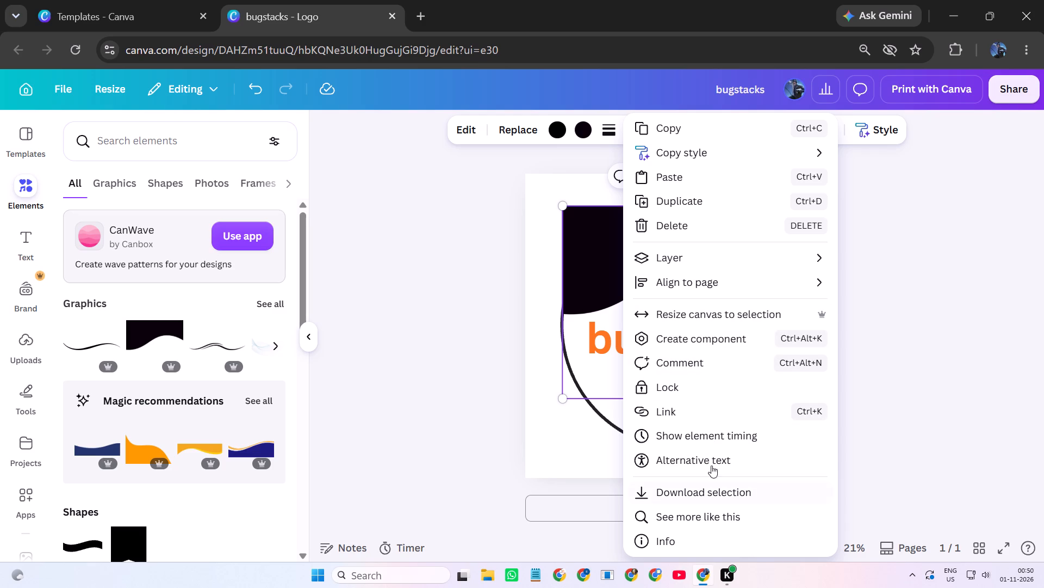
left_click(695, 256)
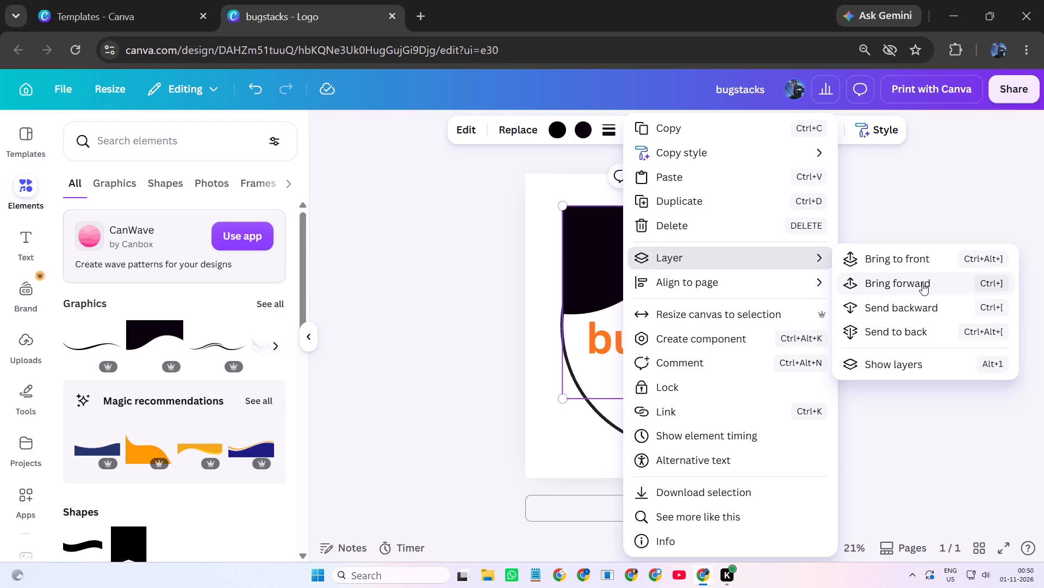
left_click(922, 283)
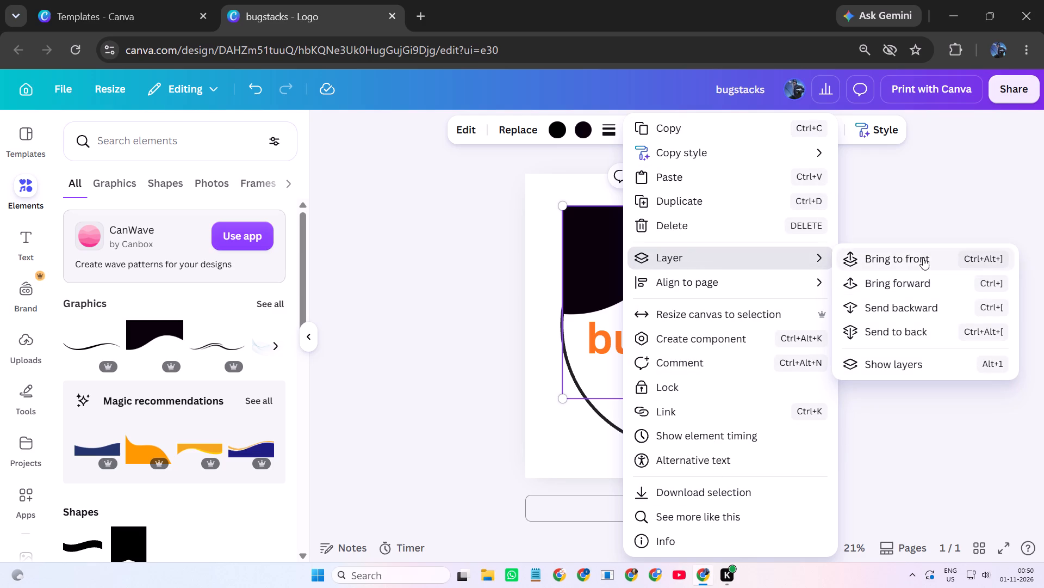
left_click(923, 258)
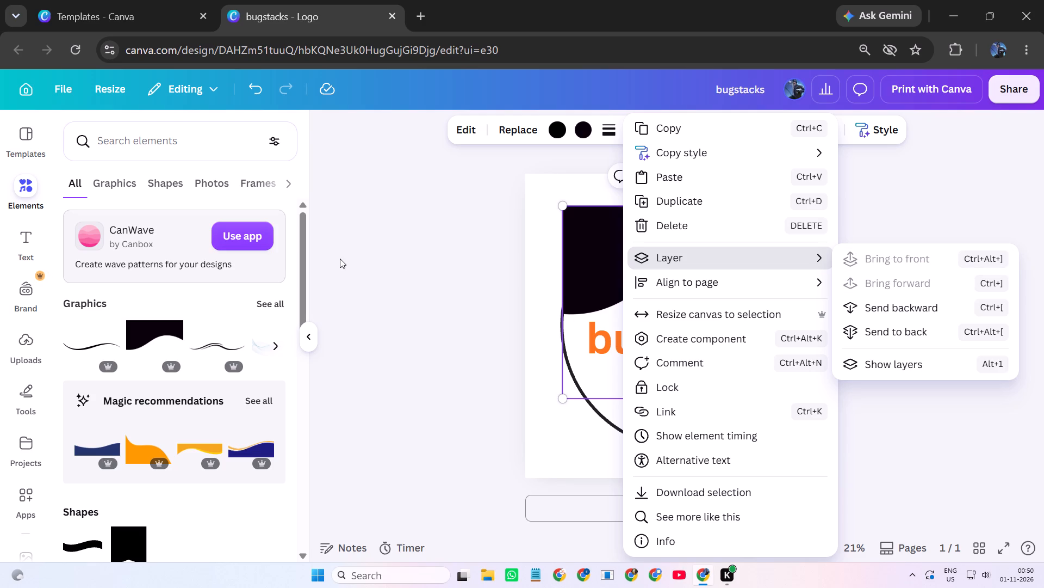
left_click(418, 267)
Send the black wave graphic to the back, behind the circle, code symbol and brand text.
left_click(585, 258)
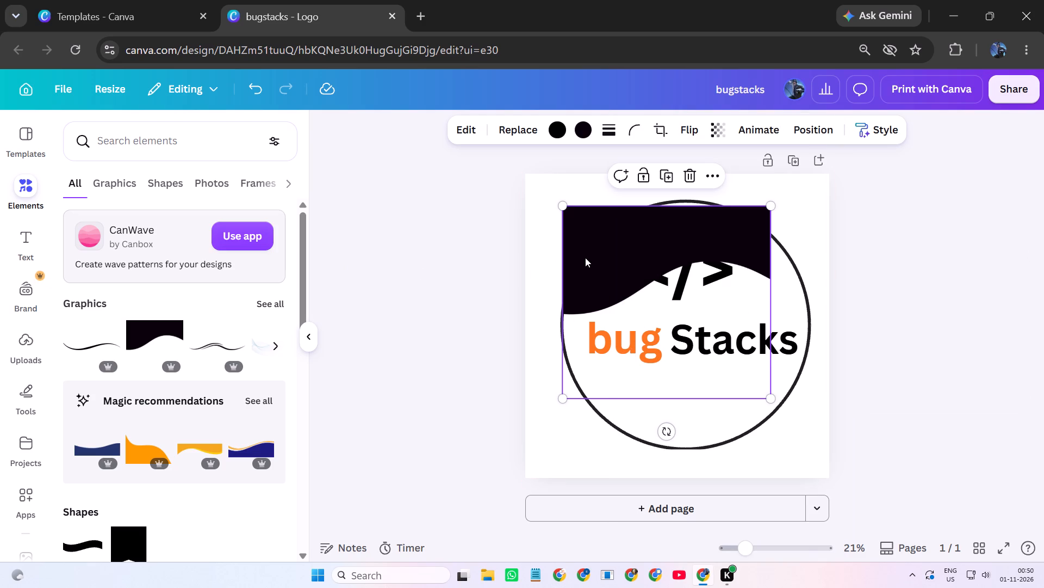
right_click(585, 258)
left_click(645, 253)
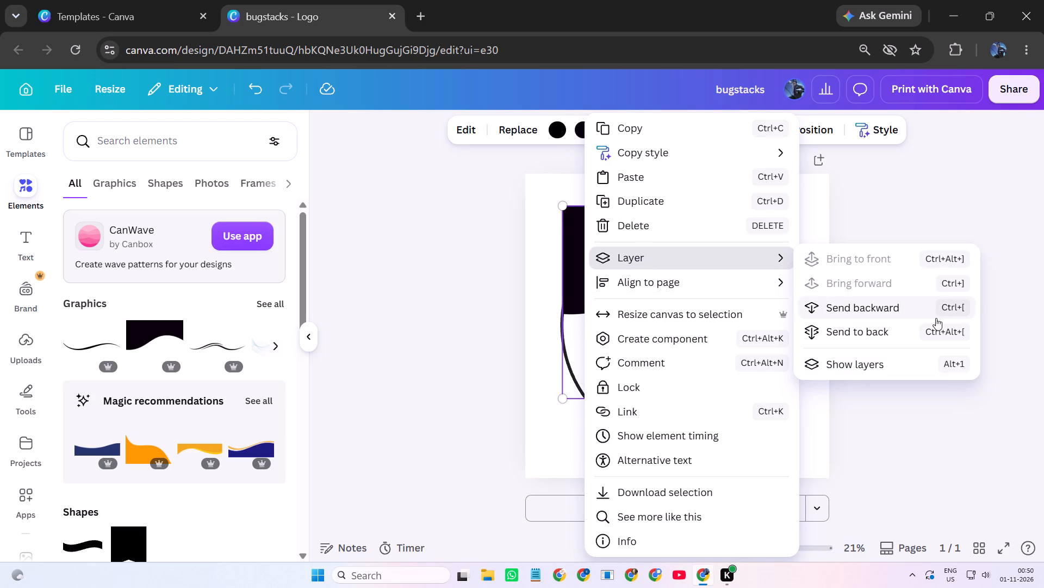
left_click(912, 307)
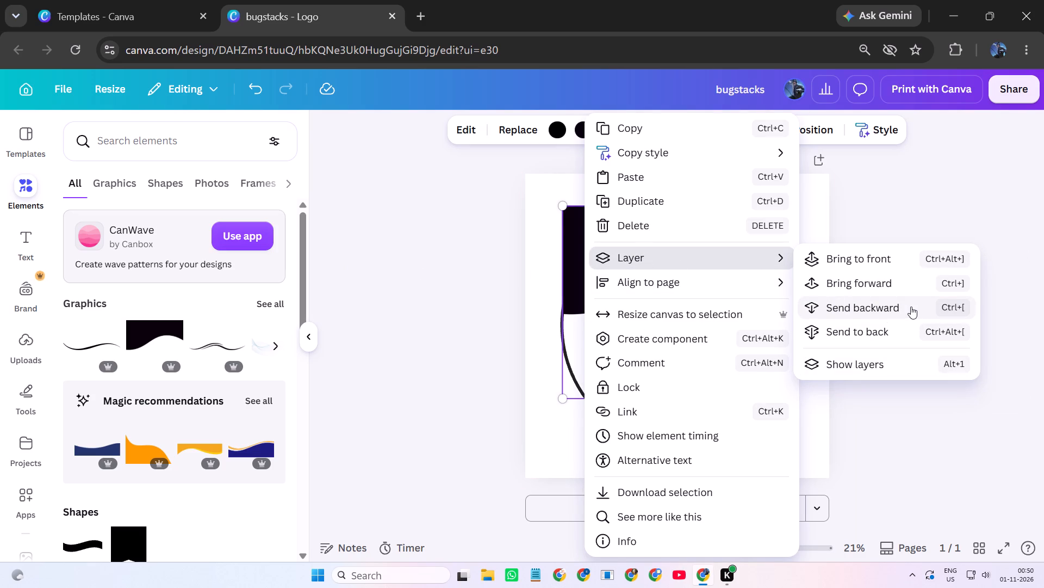
left_click(886, 317)
left_click(855, 333)
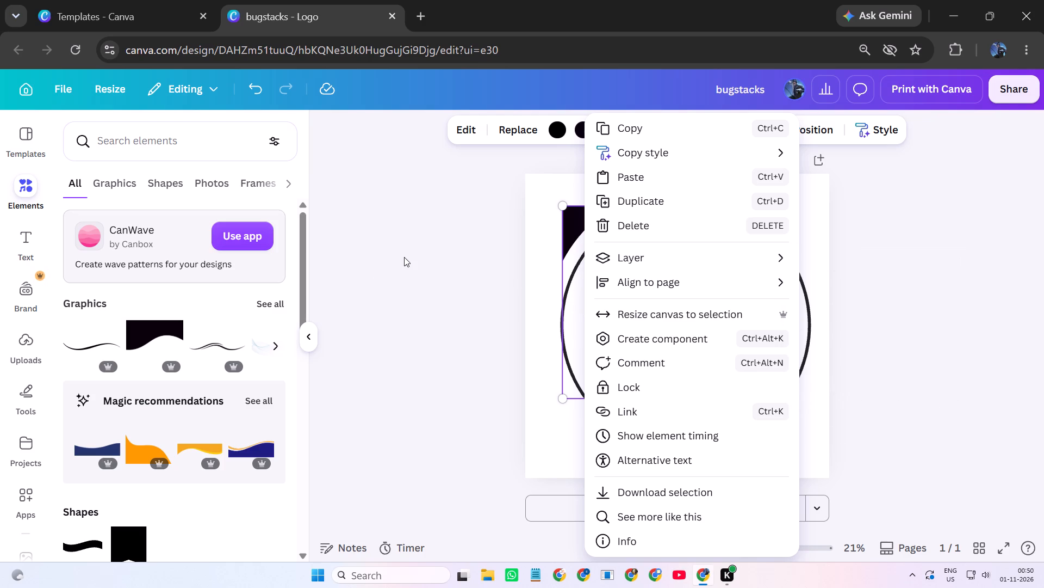
left_click(404, 257)
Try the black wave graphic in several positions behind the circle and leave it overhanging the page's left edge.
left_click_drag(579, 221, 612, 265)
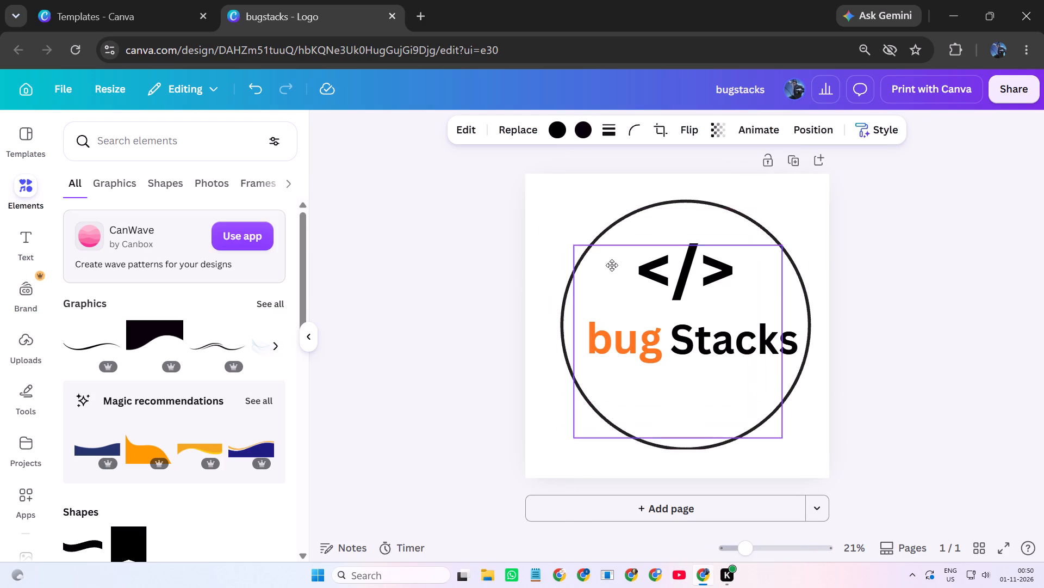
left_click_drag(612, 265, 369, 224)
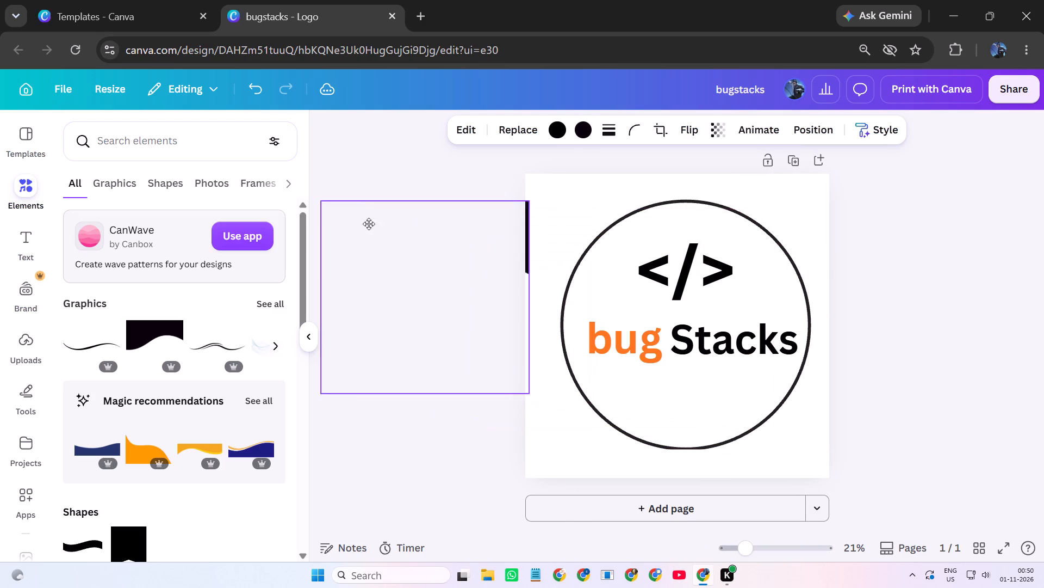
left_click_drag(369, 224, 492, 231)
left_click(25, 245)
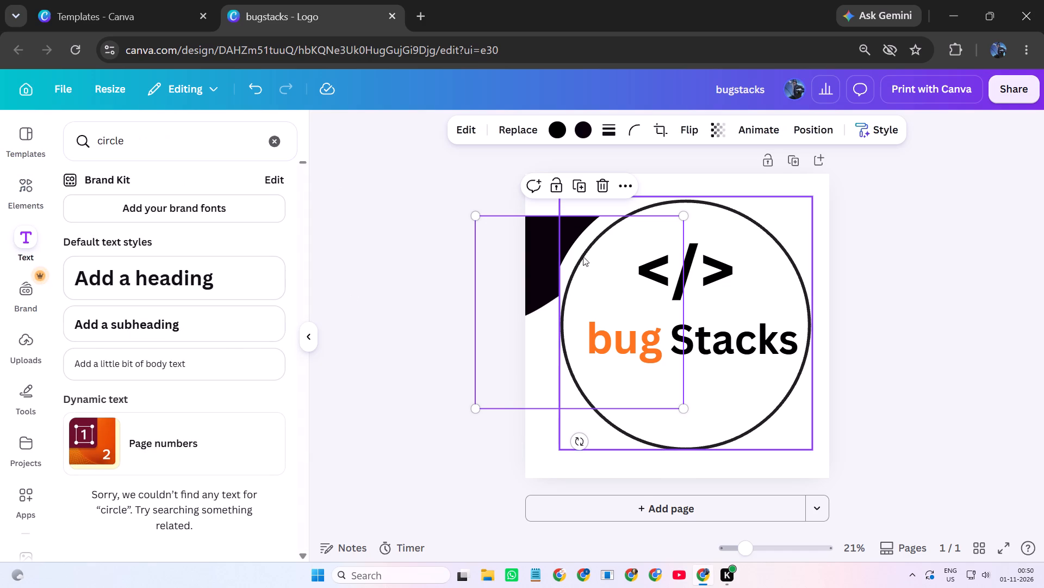
Move the circle outline mostly off the page's right edge, clear of the code symbol and brand text.
left_click(600, 263)
left_click_drag(768, 242, 1012, 216)
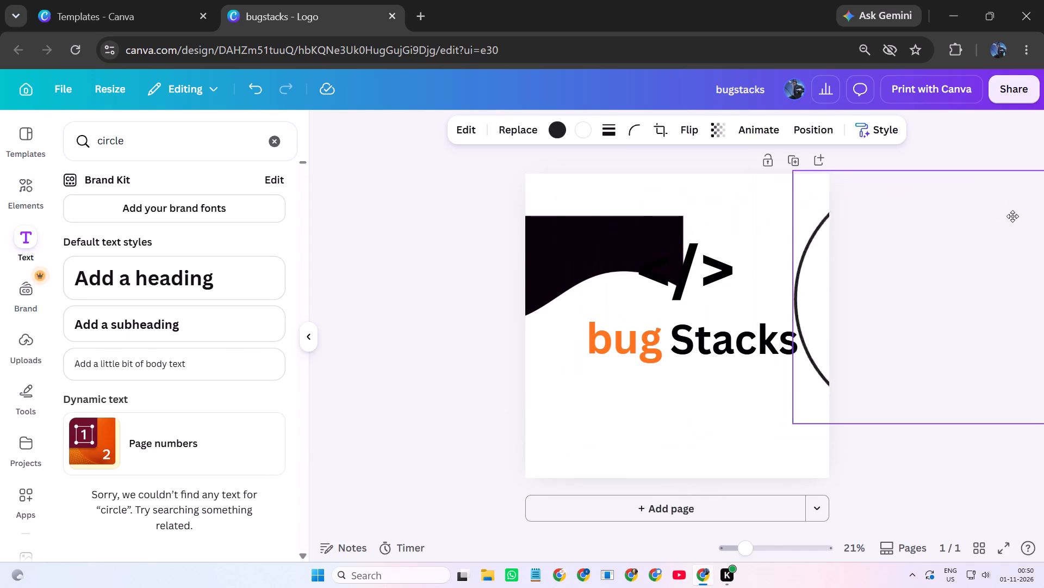
left_click_drag(1012, 216, 1016, 216)
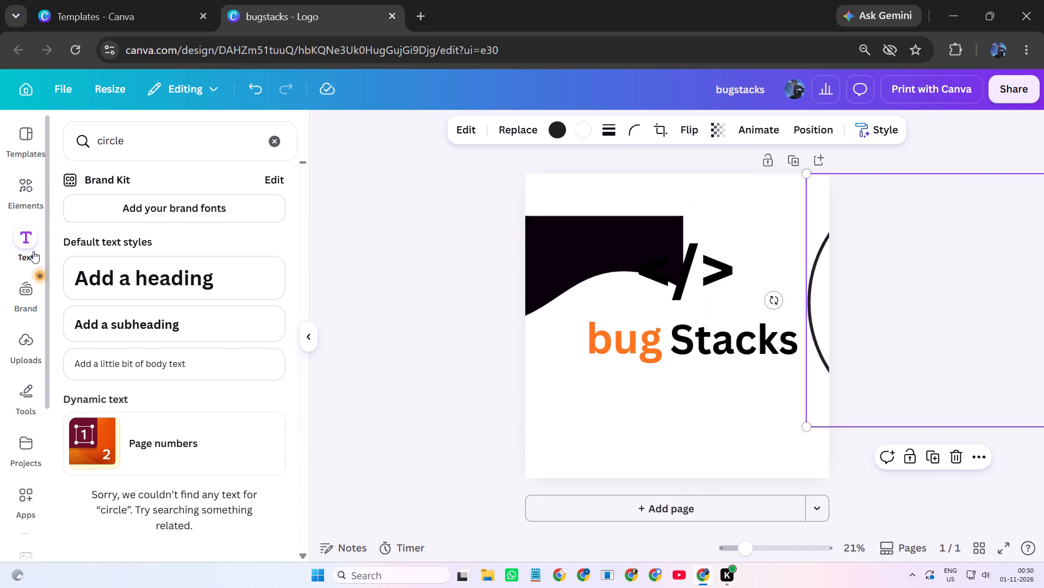
Search the elements library for "circle png" and look through the results, narrowing them to graphics.
left_click(29, 191)
left_click(122, 138)
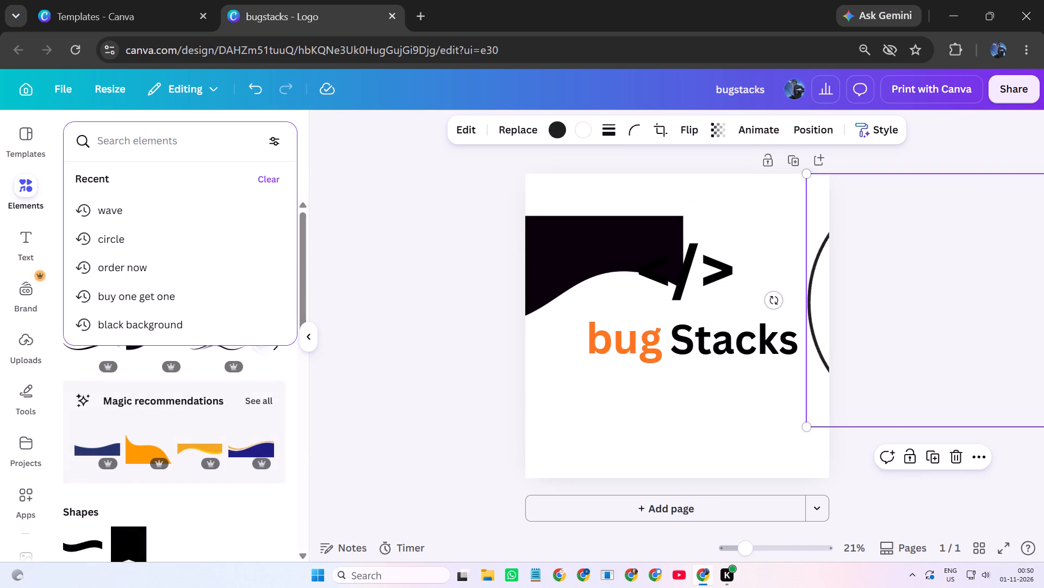
type("circle")
key("space")
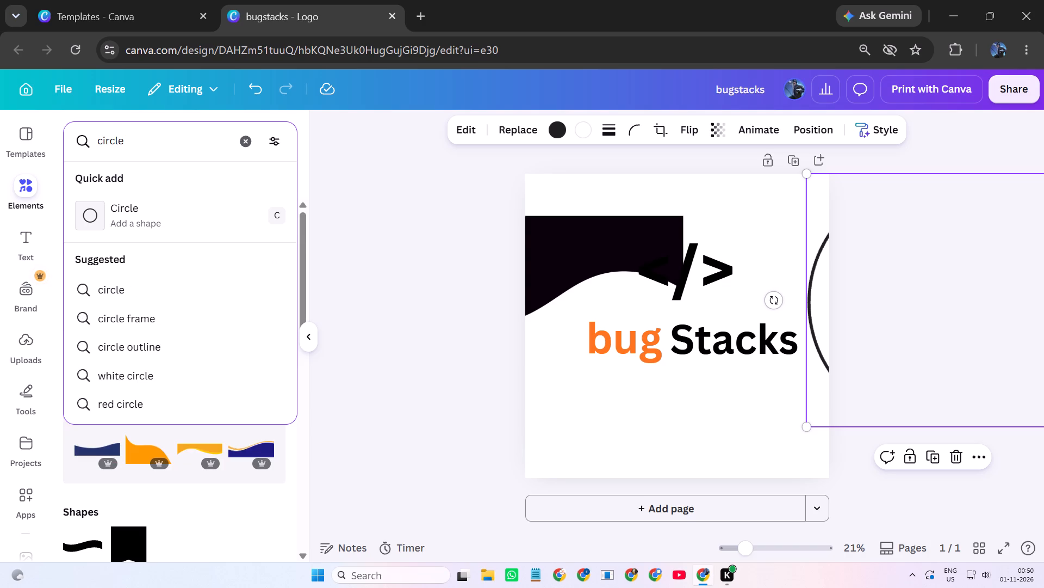
type("png")
key("space")
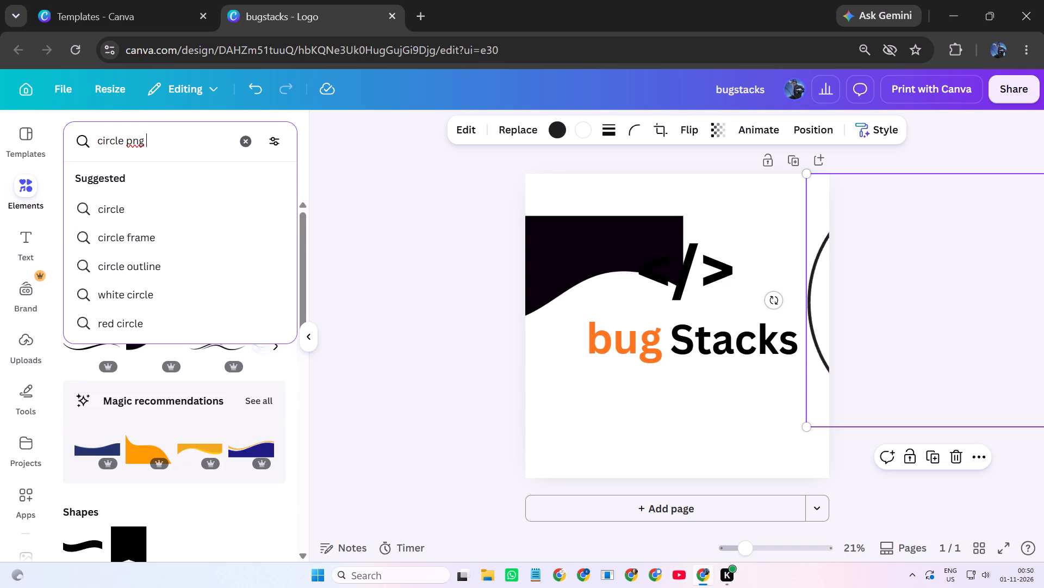
key("Return")
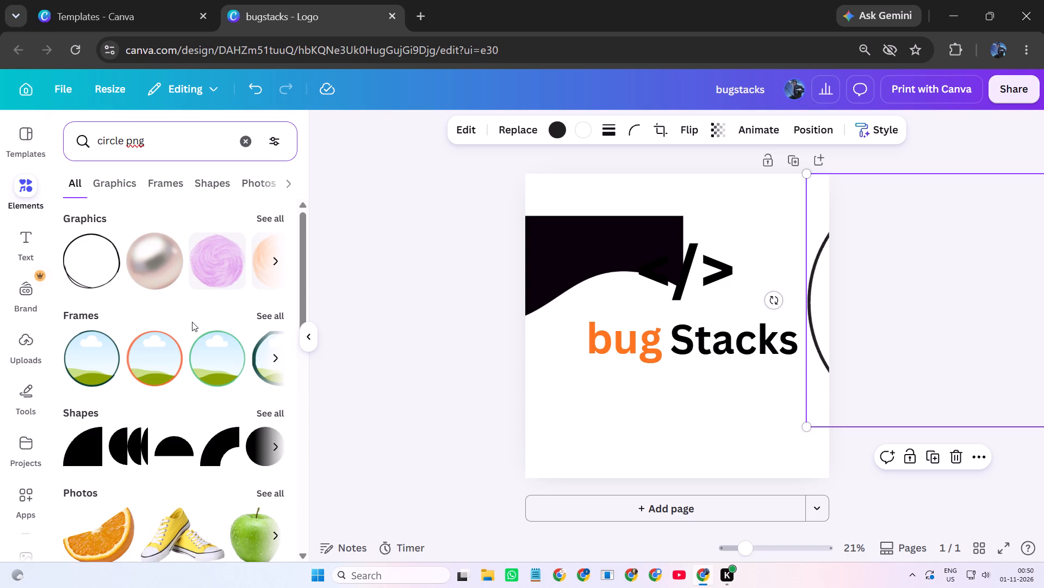
scroll(216, 319, "down", 2)
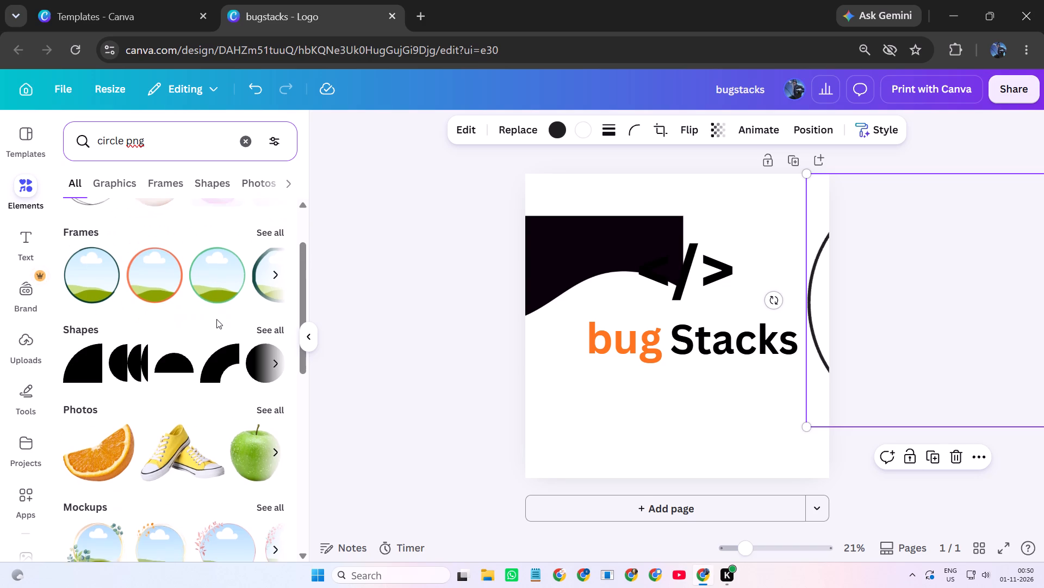
scroll(216, 319, "down", 7)
scroll(217, 317, "up", 6)
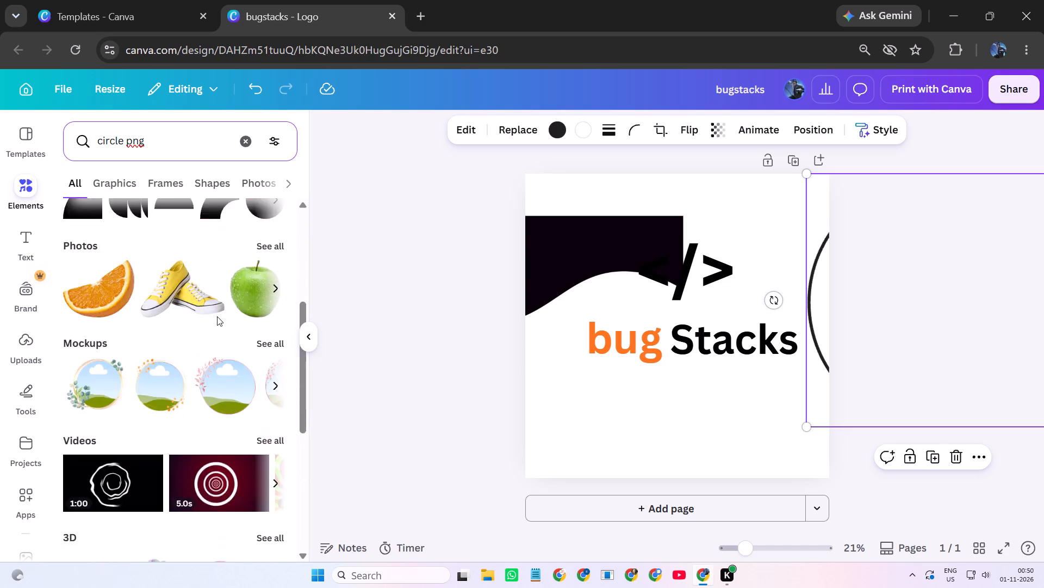
scroll(217, 316, "up", 5)
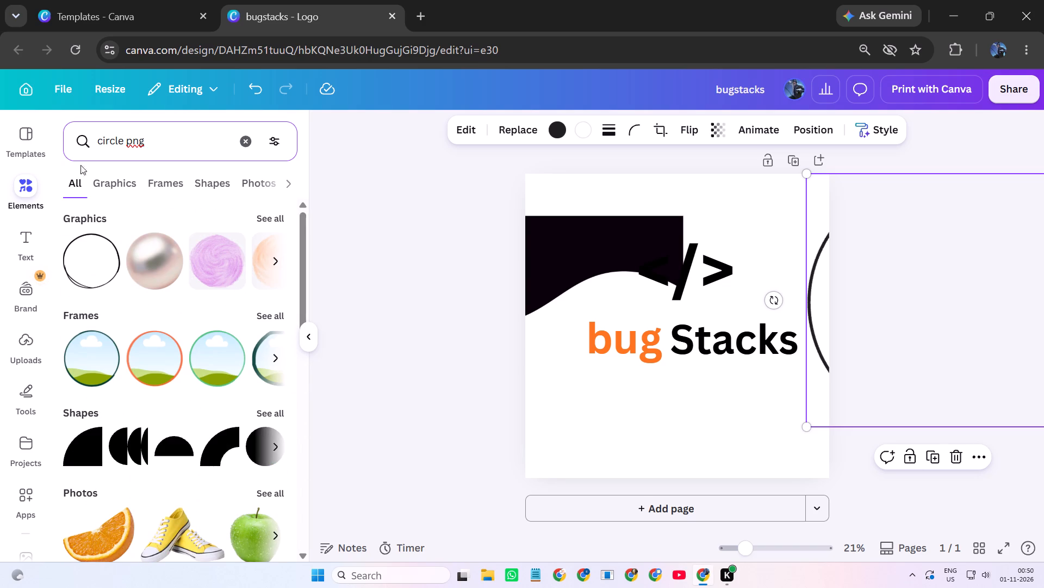
left_click(118, 188)
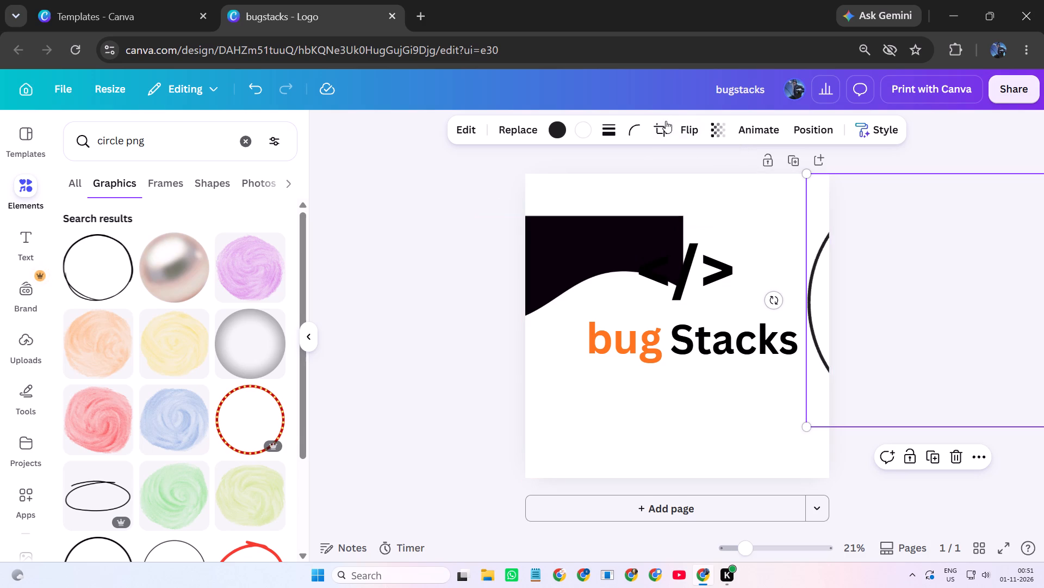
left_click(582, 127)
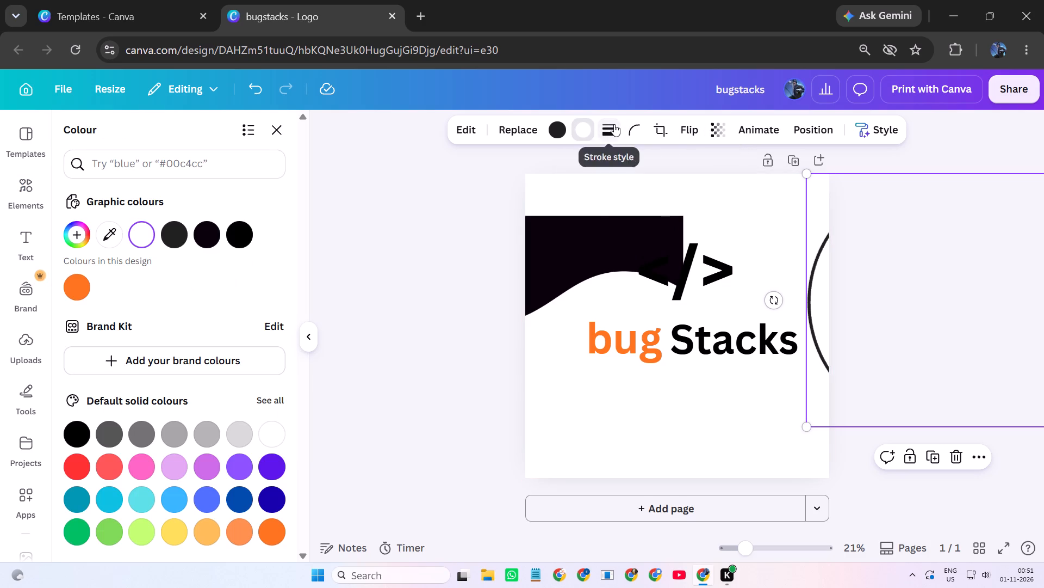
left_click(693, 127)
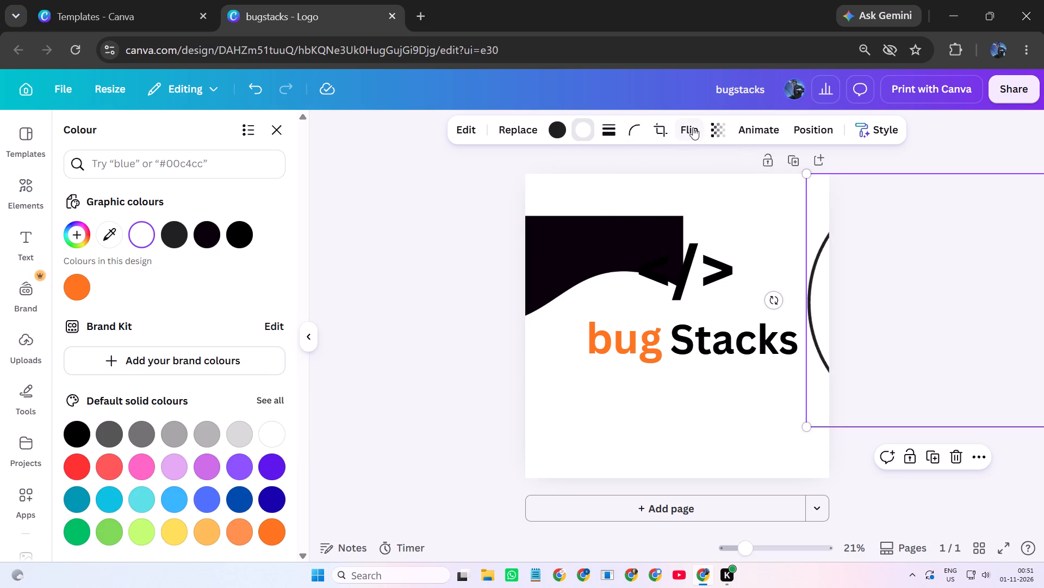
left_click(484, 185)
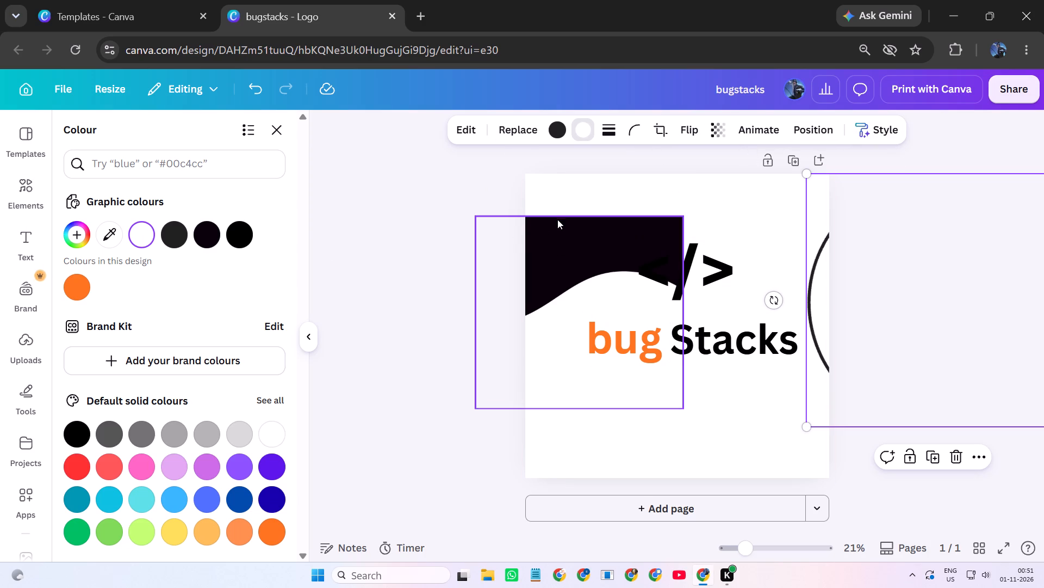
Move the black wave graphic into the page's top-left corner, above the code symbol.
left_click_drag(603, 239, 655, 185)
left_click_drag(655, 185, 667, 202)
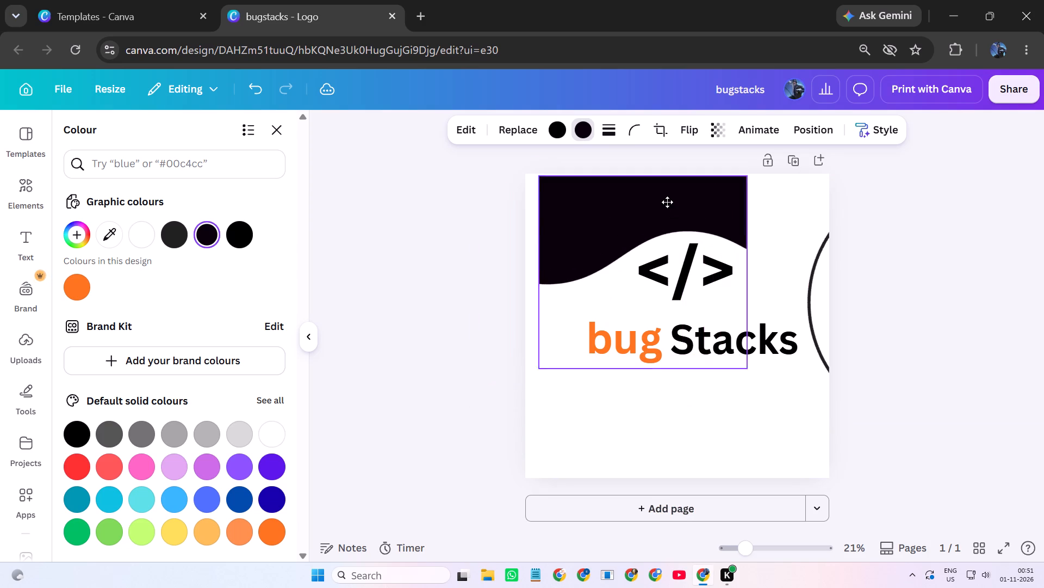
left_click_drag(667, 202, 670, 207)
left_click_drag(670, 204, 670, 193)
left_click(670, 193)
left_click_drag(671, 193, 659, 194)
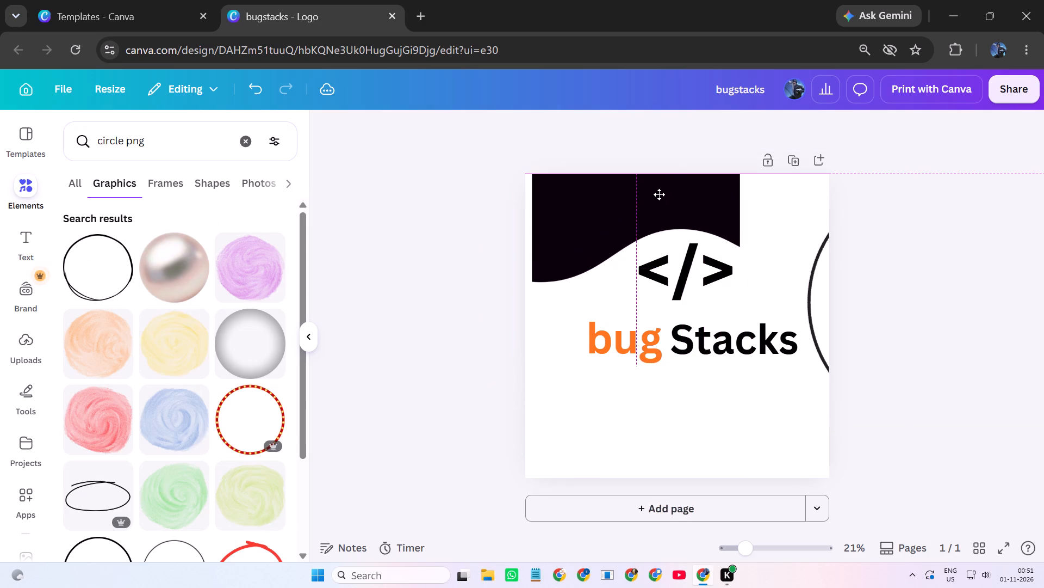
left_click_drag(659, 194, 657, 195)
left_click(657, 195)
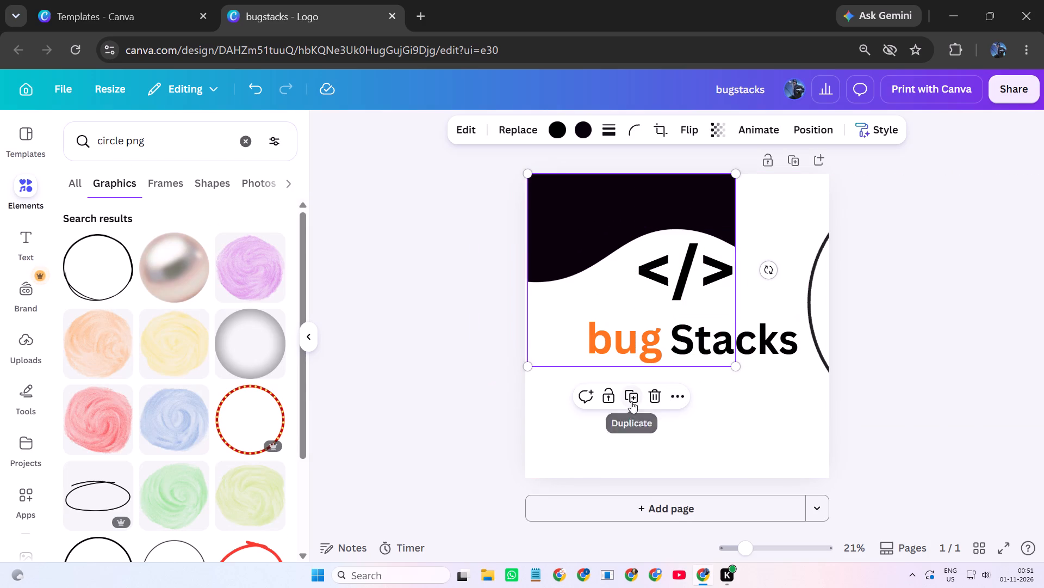
Duplicate the black wave graphic and rotate the copy by -180°.
left_click(631, 401)
left_click_drag(774, 274, 769, 259)
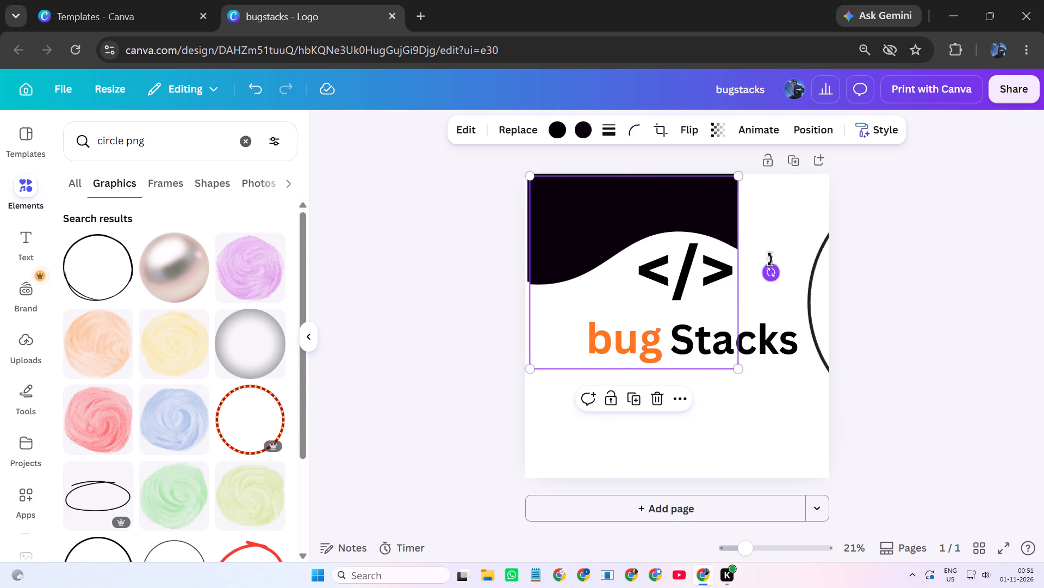
left_click_drag(769, 259, 444, 272)
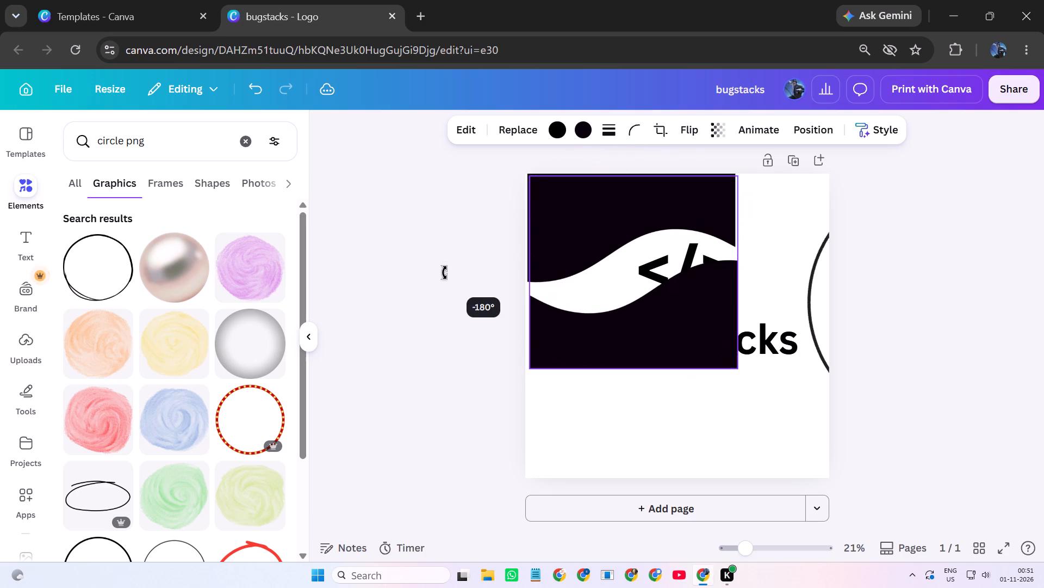
left_click_drag(444, 272, 444, 273)
Move the rotated wave copy to the page's lower right, with its curved edge just below the brand text.
left_click_drag(647, 309, 735, 367)
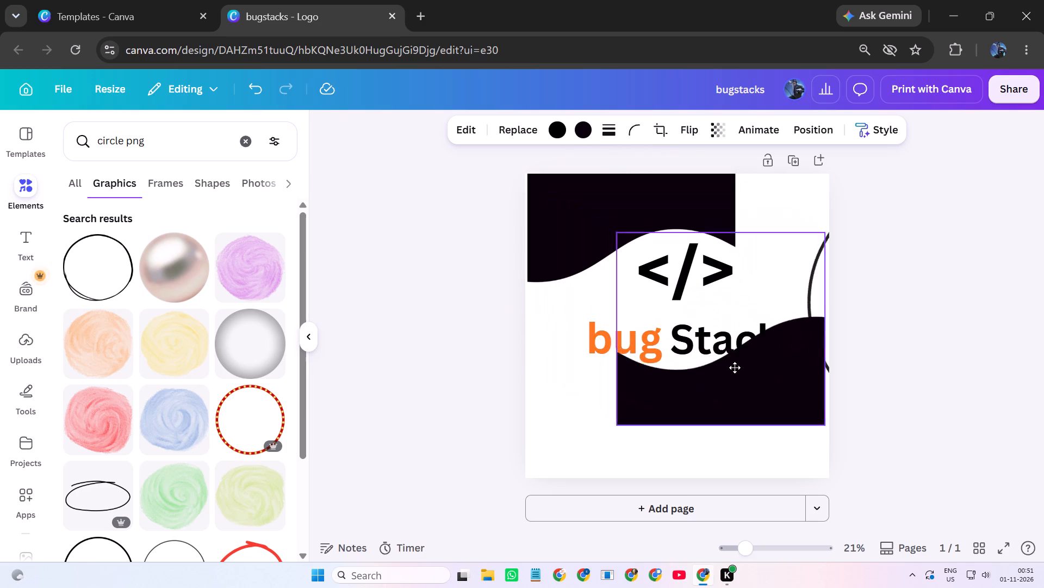
left_click_drag(735, 367, 731, 405)
Move the original black wave over the code symbol, lining up its sides with the rotated copy below.
left_click_drag(580, 207, 633, 327)
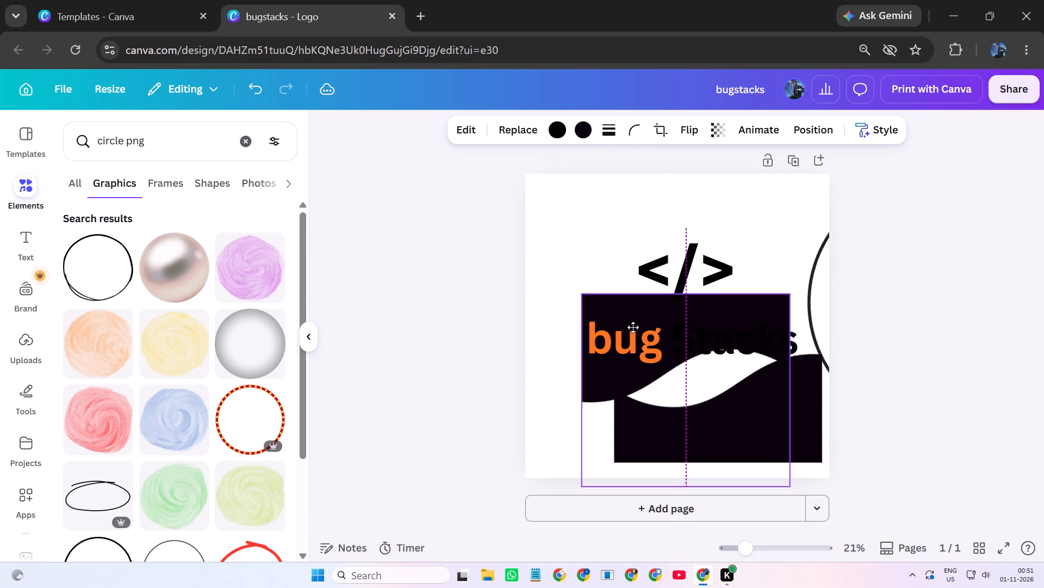
left_click_drag(633, 327, 663, 241)
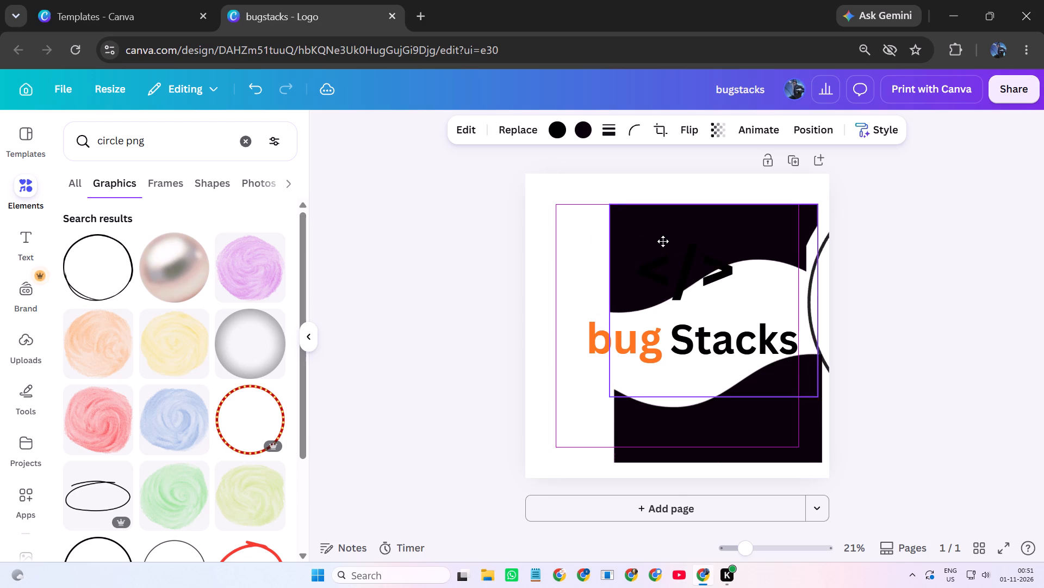
left_click_drag(663, 241, 664, 248)
left_click(422, 239)
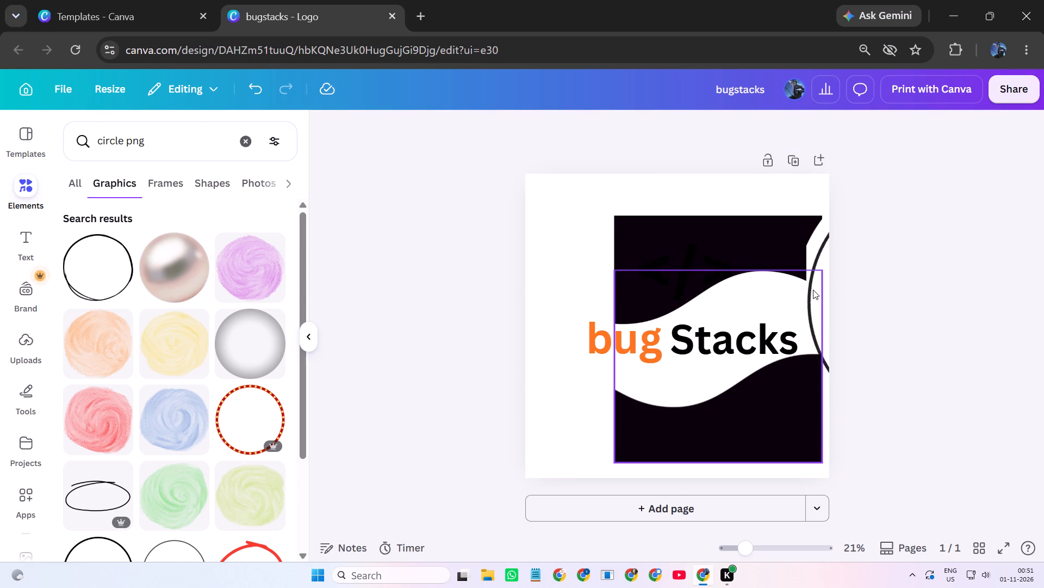
Move both black waves to the page's left edge, with the rotated copy in the bottom-left corner below the original.
left_click_drag(813, 290, 727, 298)
left_click(763, 242)
left_click_drag(763, 242, 701, 241)
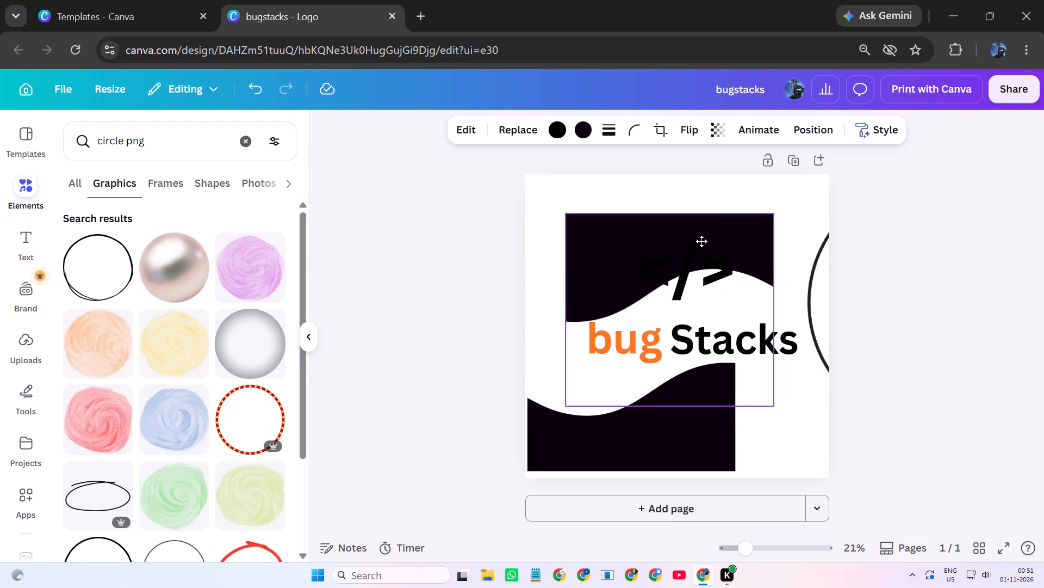
left_click_drag(701, 241, 672, 253)
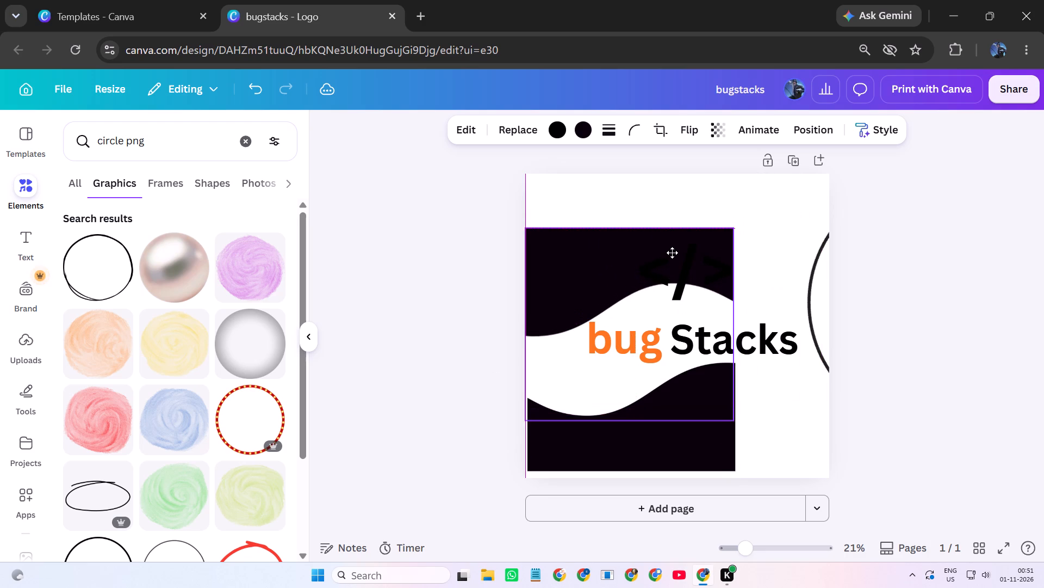
left_click_drag(672, 253, 672, 260)
left_click(787, 204)
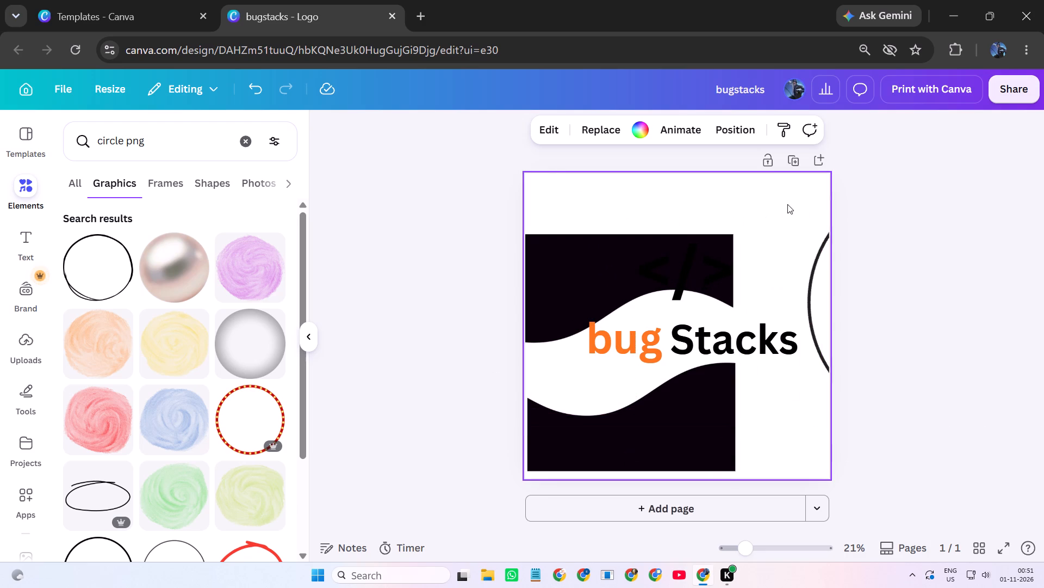
left_click_drag(644, 342, 664, 339)
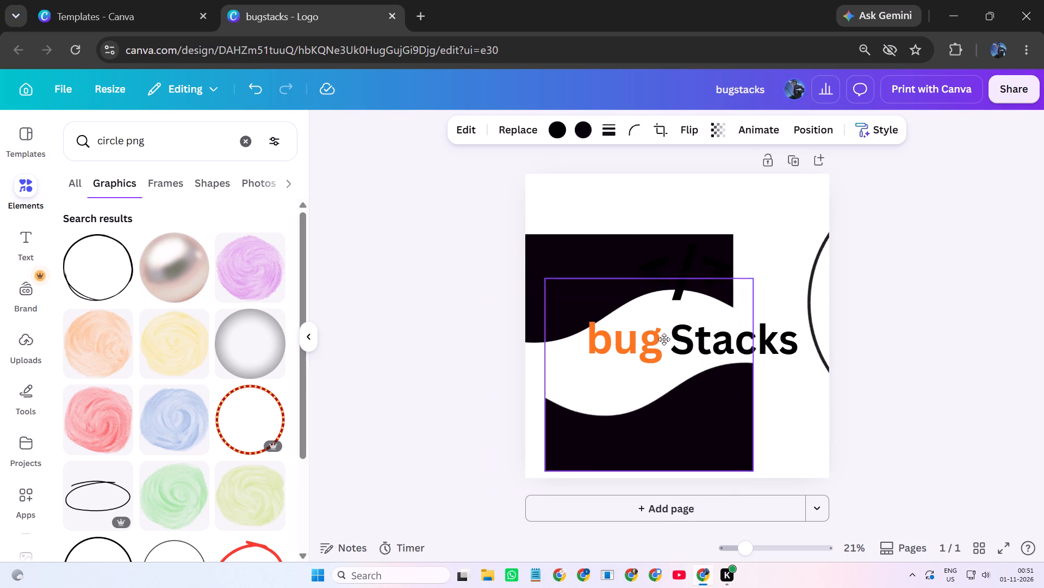
left_click_drag(664, 339, 641, 348)
left_click(641, 348)
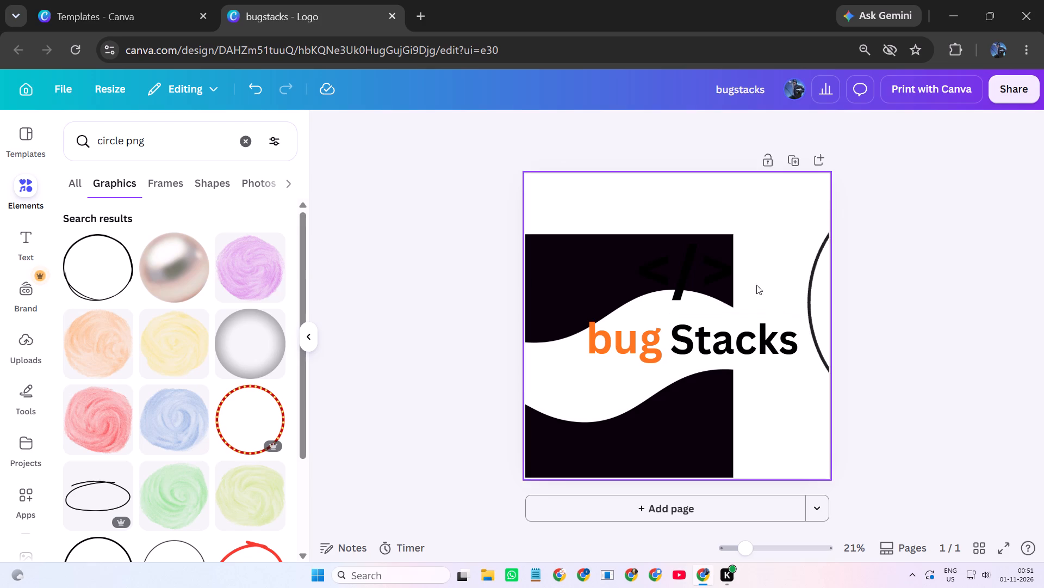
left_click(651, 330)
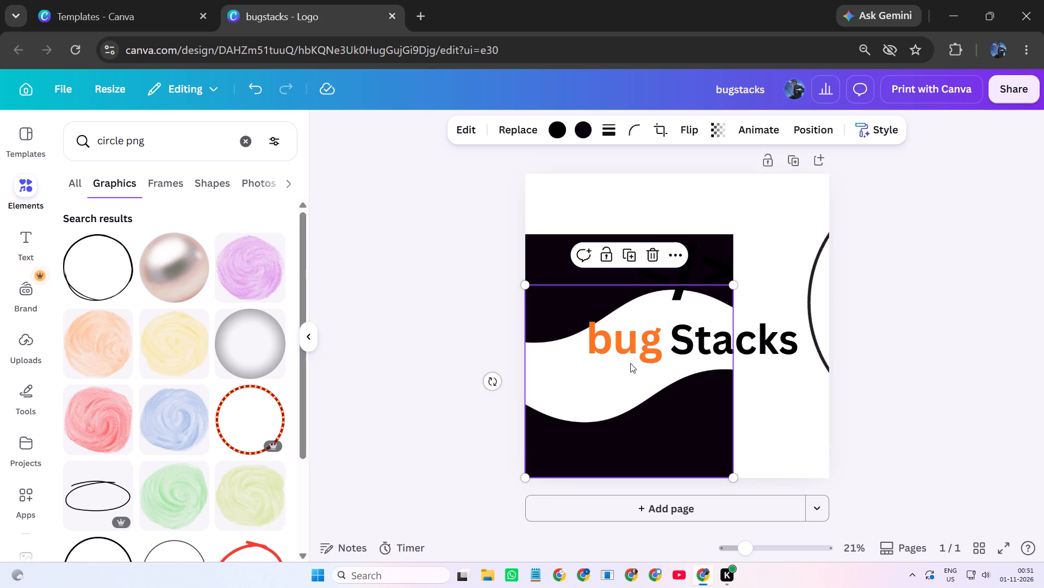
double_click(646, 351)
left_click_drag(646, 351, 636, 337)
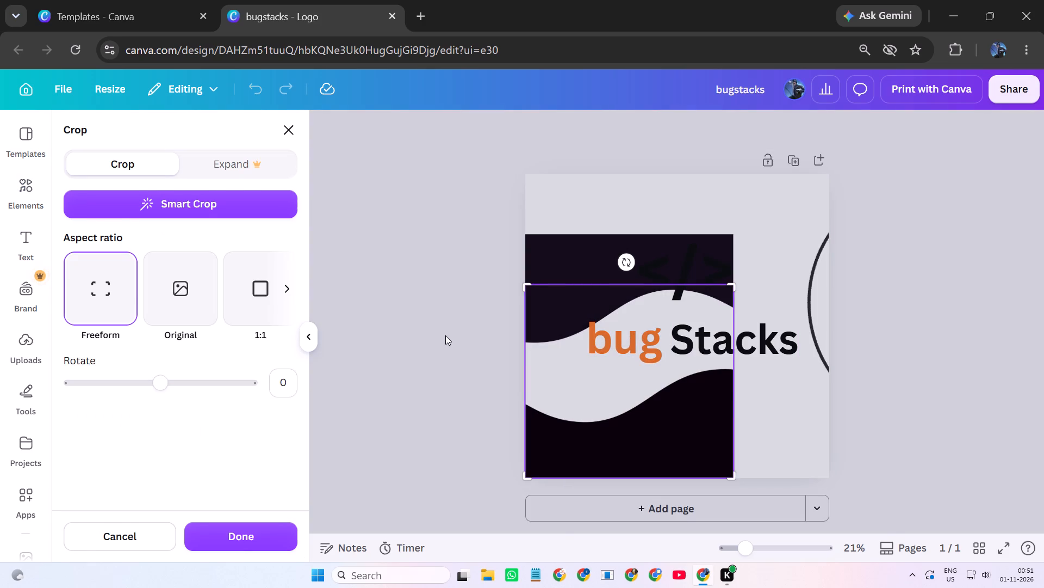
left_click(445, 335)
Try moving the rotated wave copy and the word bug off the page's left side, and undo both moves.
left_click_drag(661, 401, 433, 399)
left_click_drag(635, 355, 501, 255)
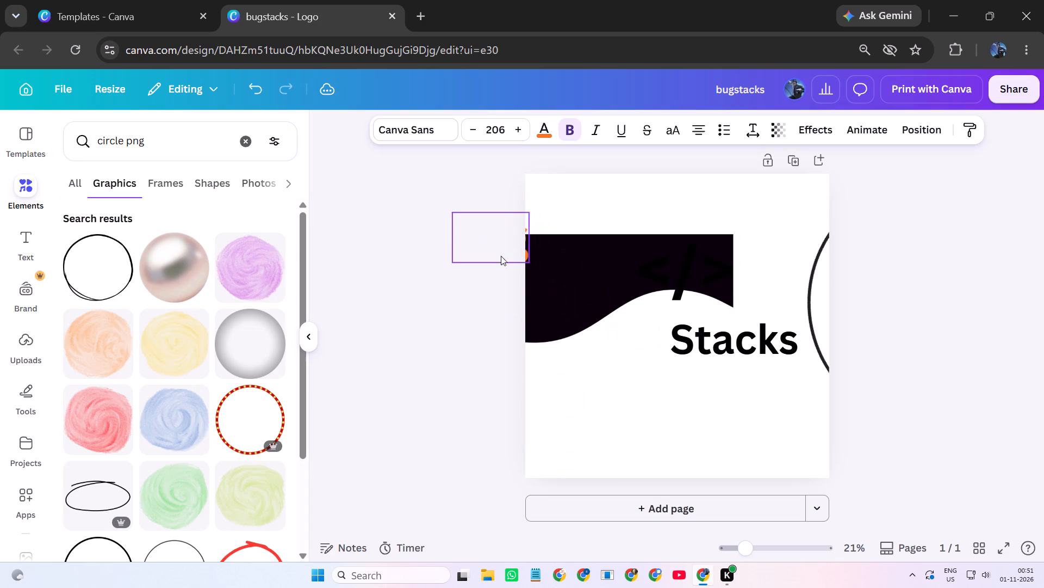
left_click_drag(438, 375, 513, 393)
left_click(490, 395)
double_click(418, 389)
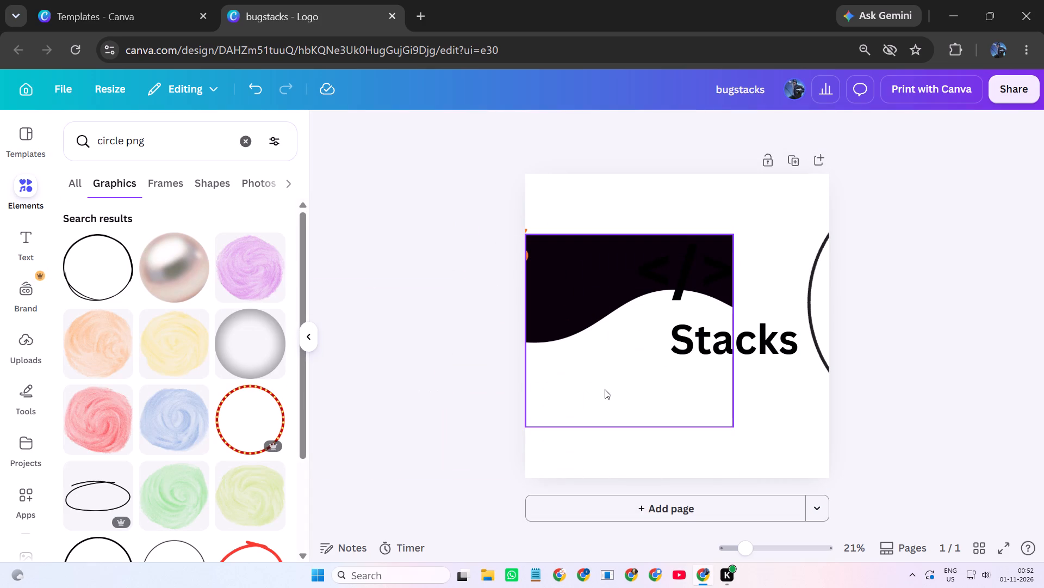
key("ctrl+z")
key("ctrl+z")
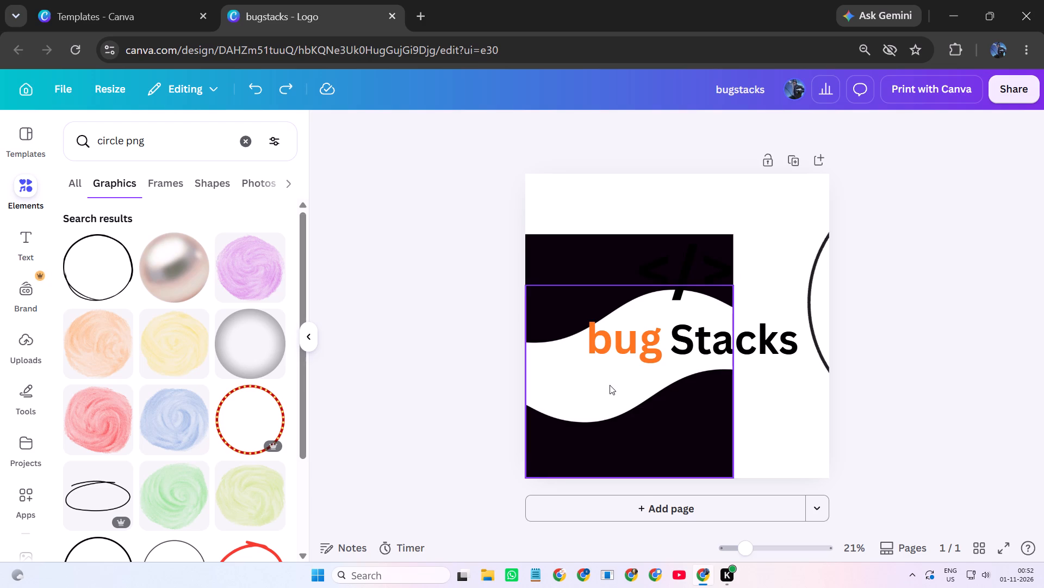
Set the rotated wave aside past the page's right edge and move bug, Stacks and the code symbol to the page's top, above the original wave.
left_click_drag(668, 443, 881, 433)
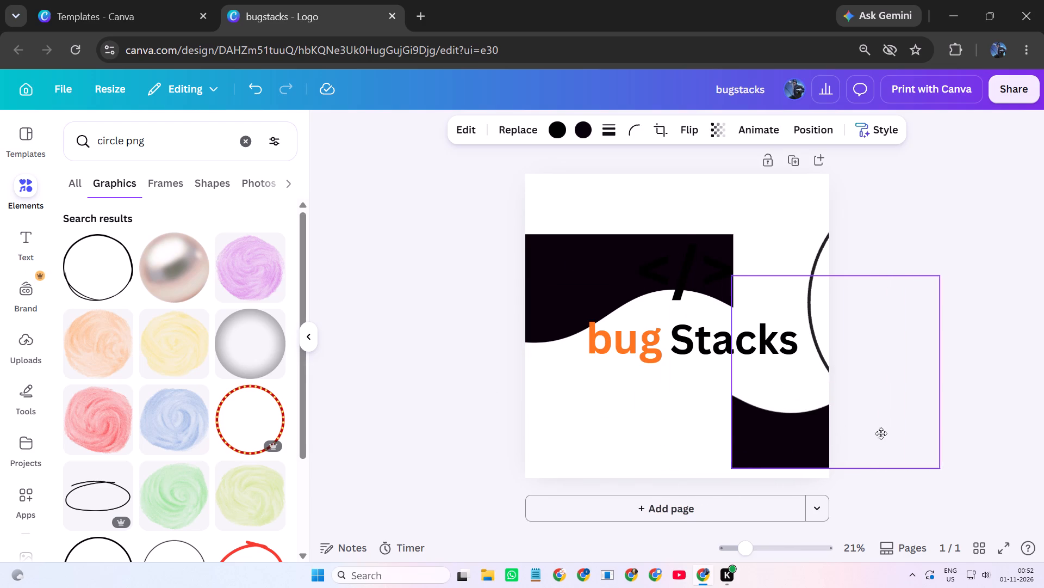
left_click_drag(881, 433, 912, 438)
left_click(912, 438)
left_click_drag(640, 348, 569, 219)
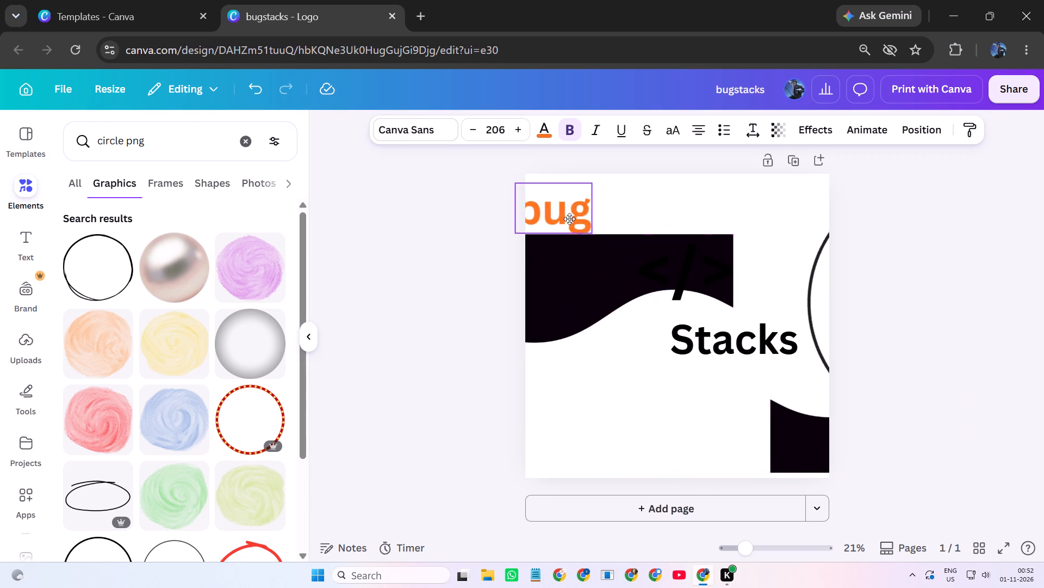
left_click_drag(569, 219, 568, 205)
left_click_drag(718, 345, 729, 177)
left_click_drag(678, 303, 633, 225)
Move the rotated wave copy back into the page's bottom-left corner, aligned with the sides of the original wave.
left_click_drag(809, 431, 575, 431)
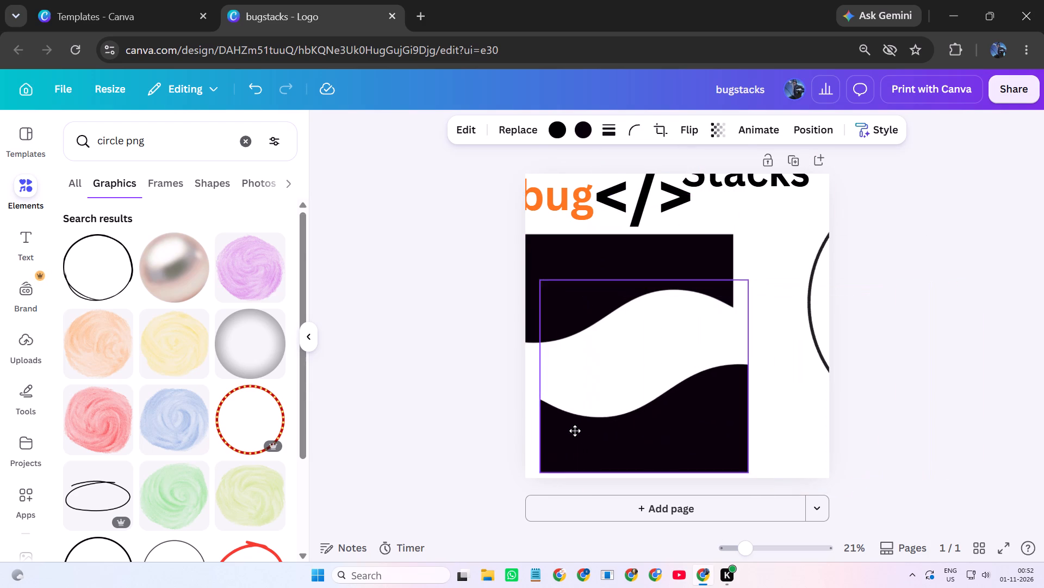
left_click_drag(575, 431, 562, 437)
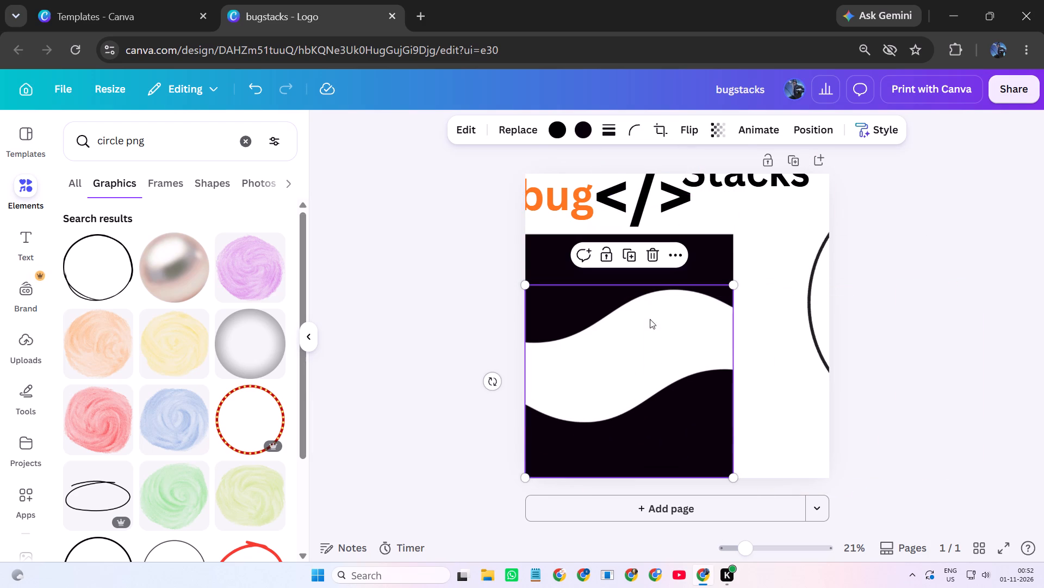
Move the word bug down between the two waves, onto the low part of the lower wave's curved edge.
double_click(586, 199)
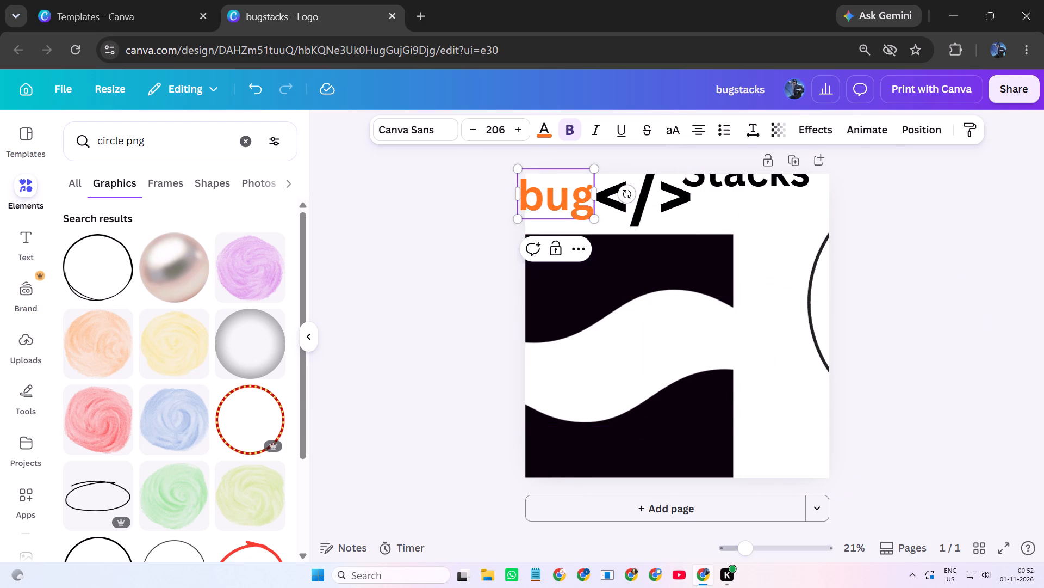
left_click_drag(565, 199, 604, 278)
left_click(473, 272)
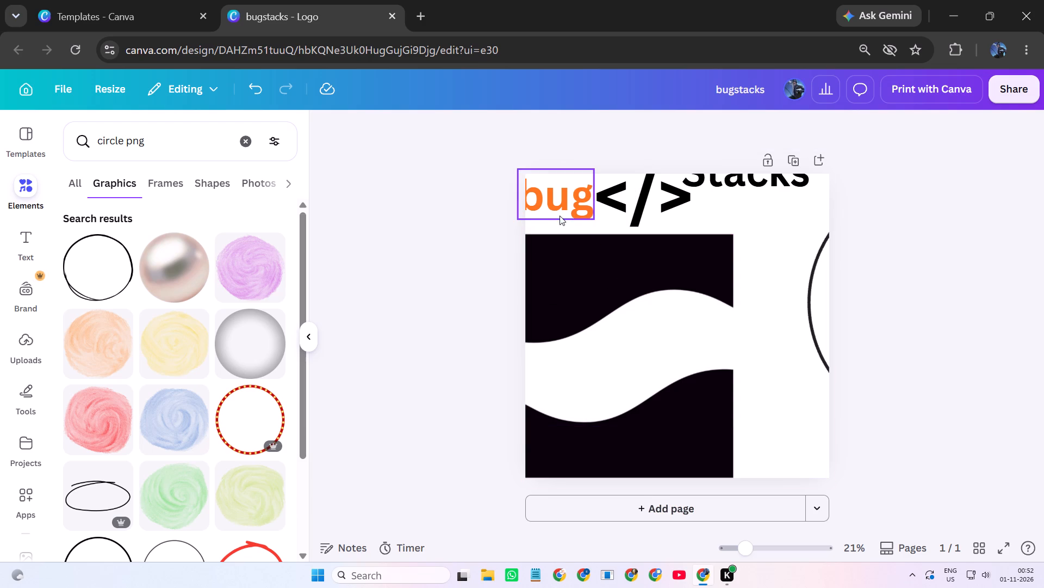
left_click_drag(562, 211, 578, 238)
left_click_drag(578, 238, 562, 387)
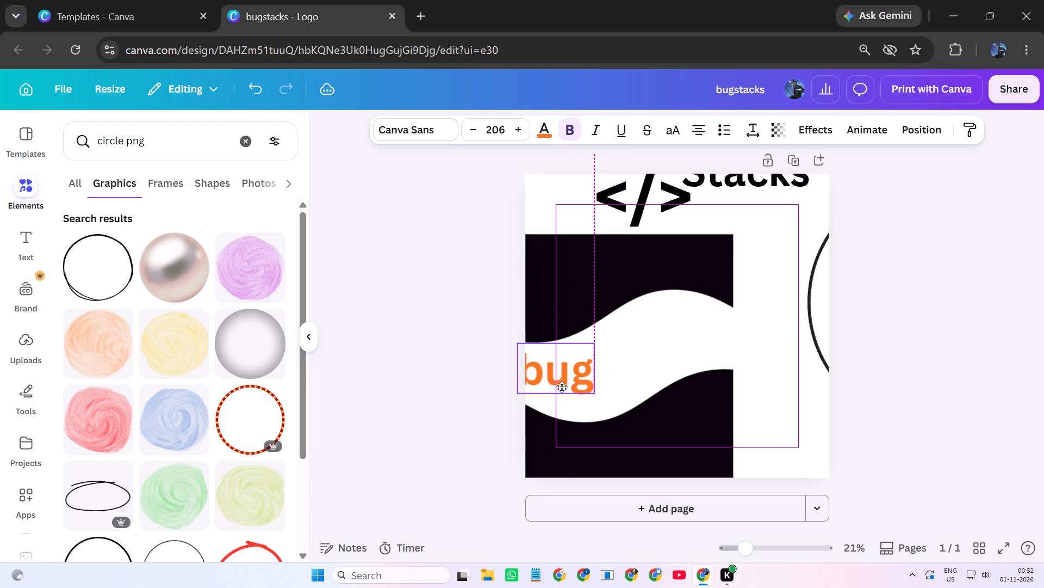
left_click_drag(562, 387, 589, 413)
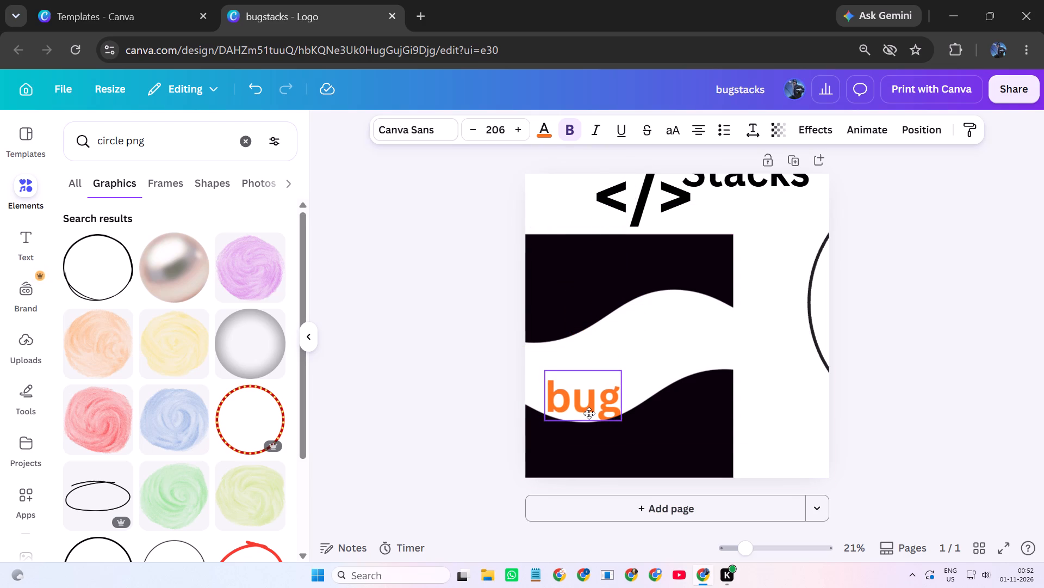
left_click_drag(589, 413, 589, 420)
Move the word Stacks under the upper wave's crest, with its right end in line with the wave's right side.
left_click(750, 187)
left_click_drag(750, 186, 698, 336)
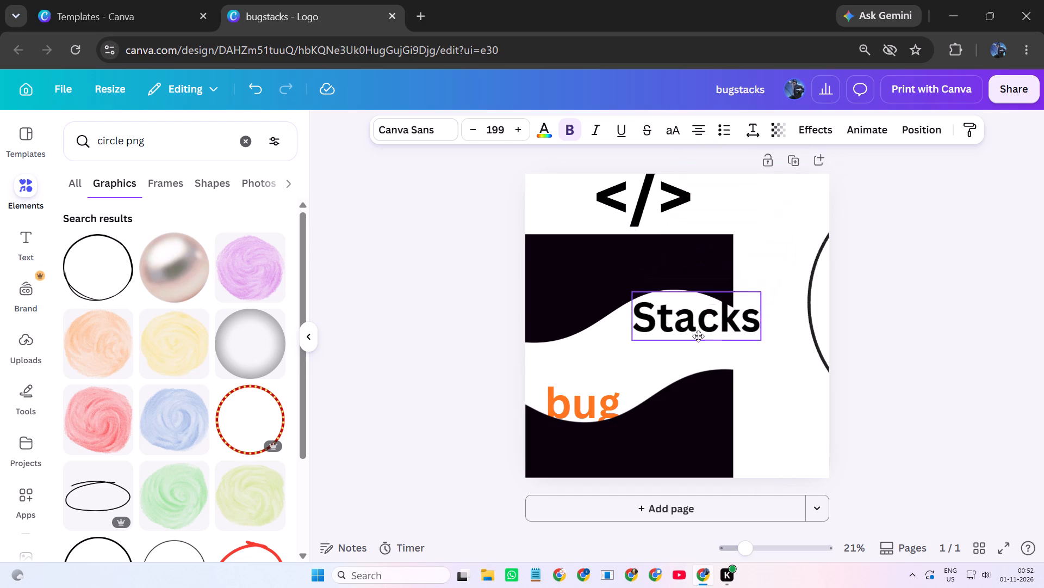
left_click_drag(698, 336, 678, 335)
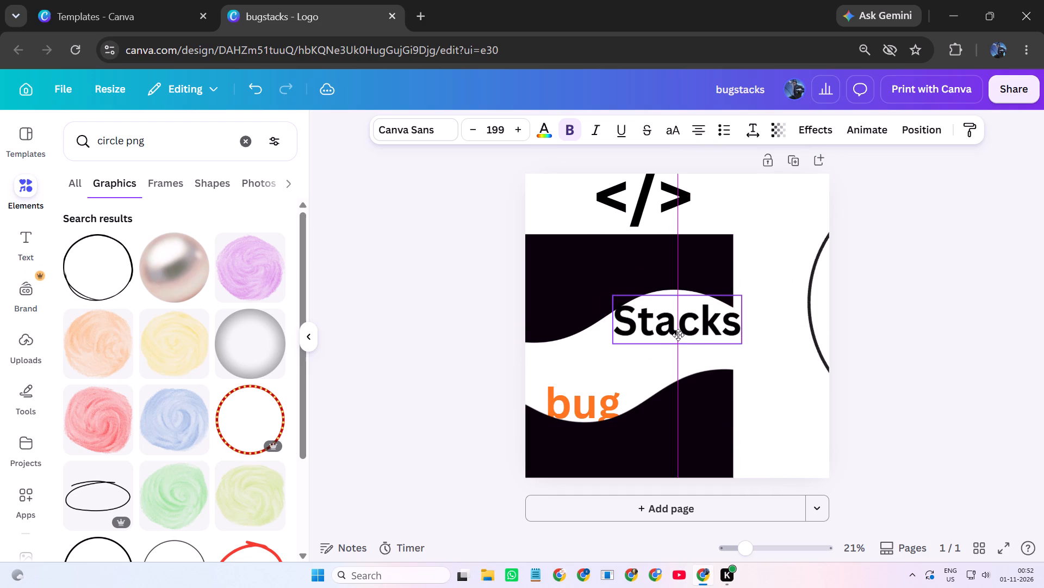
left_click_drag(678, 335, 675, 334)
left_click(675, 334)
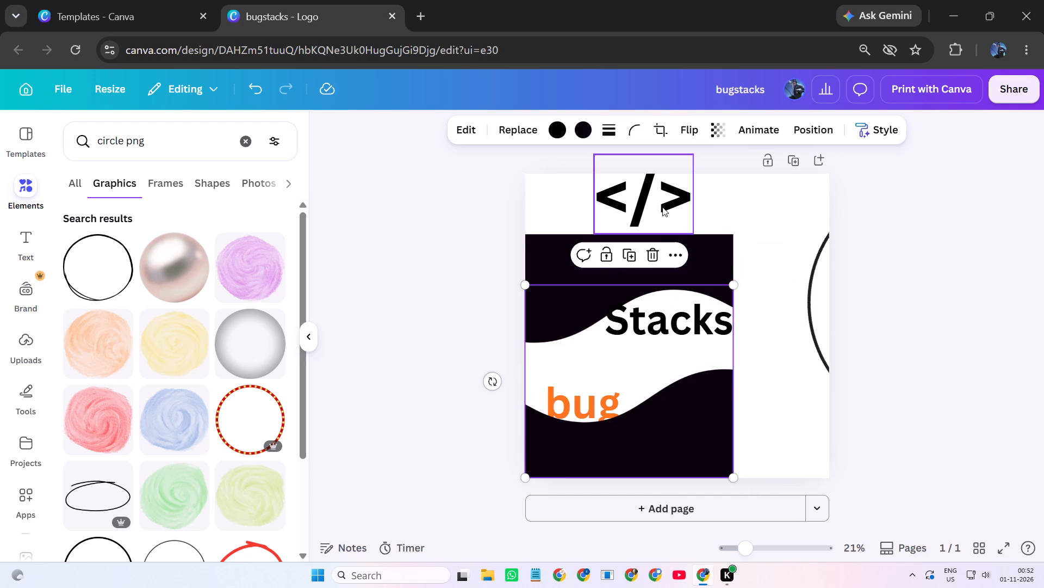
Move the code symbol slightly down to the top edge of the upper wave.
left_click_drag(662, 207, 662, 213)
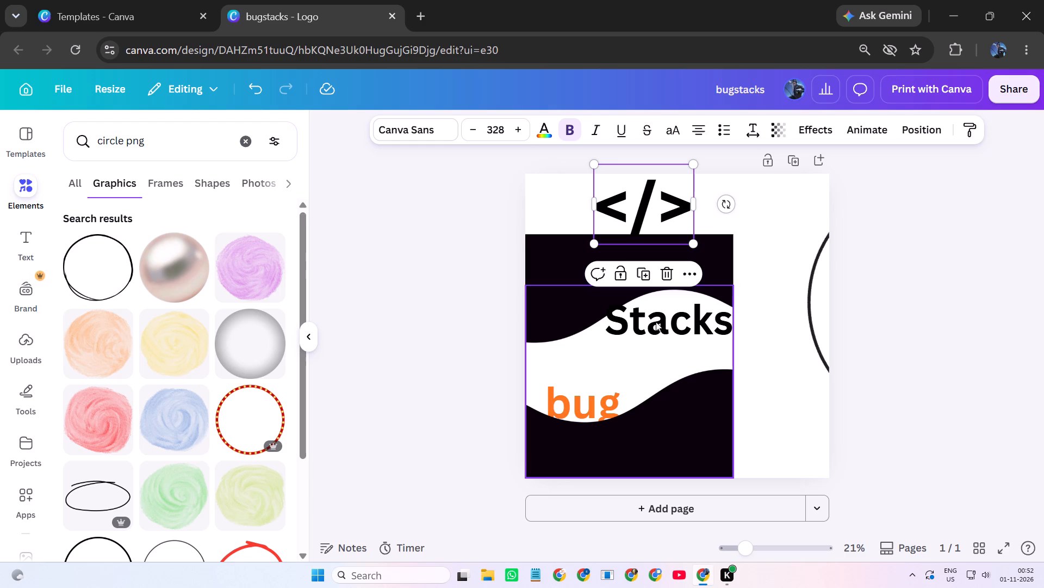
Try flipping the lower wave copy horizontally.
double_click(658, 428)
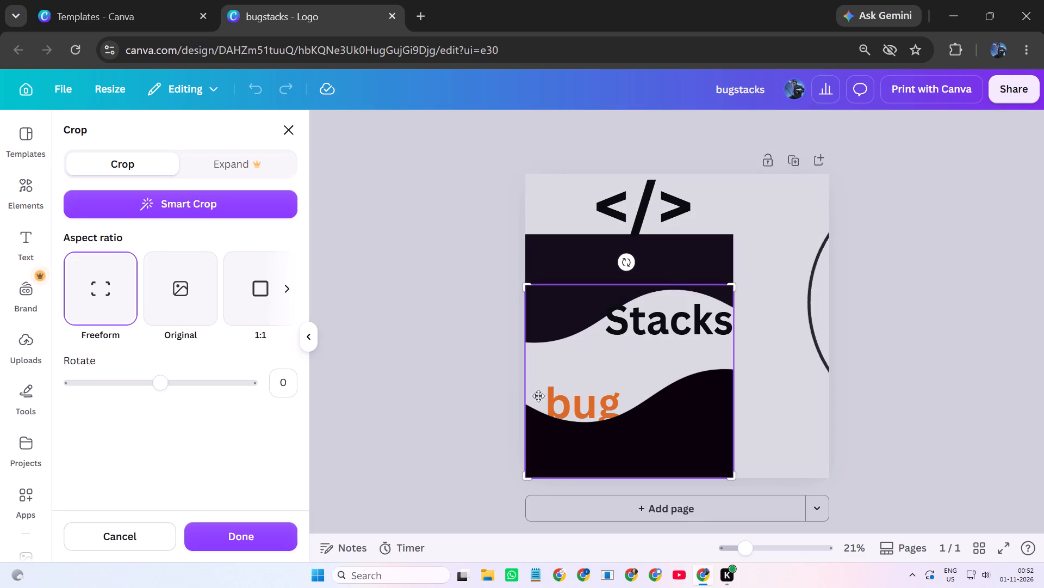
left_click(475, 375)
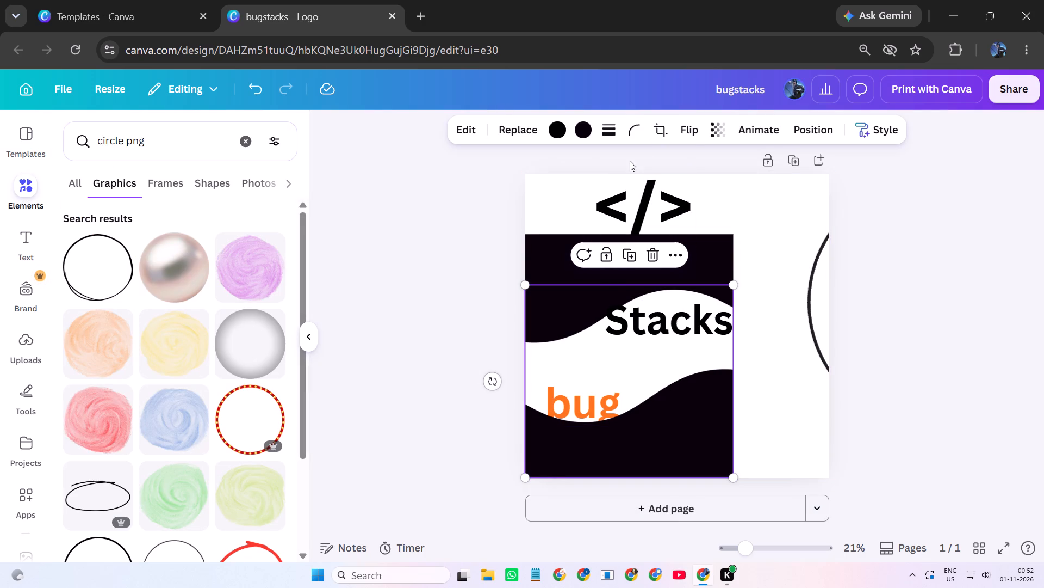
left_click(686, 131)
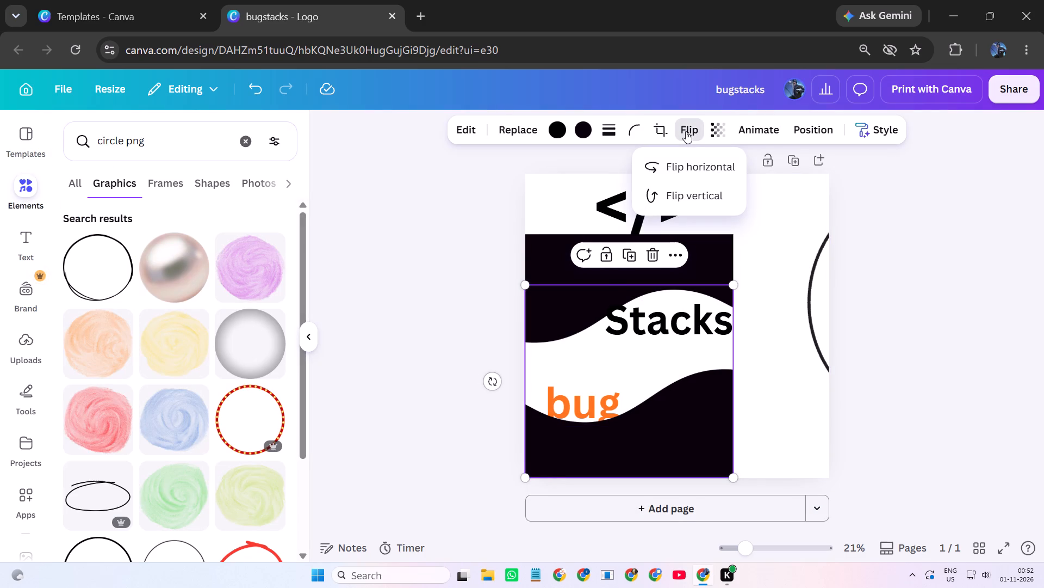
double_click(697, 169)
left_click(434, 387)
Shift the lower wave copy to the right, rotate it back to 0° and flip it vertically.
left_click_drag(635, 444, 684, 440)
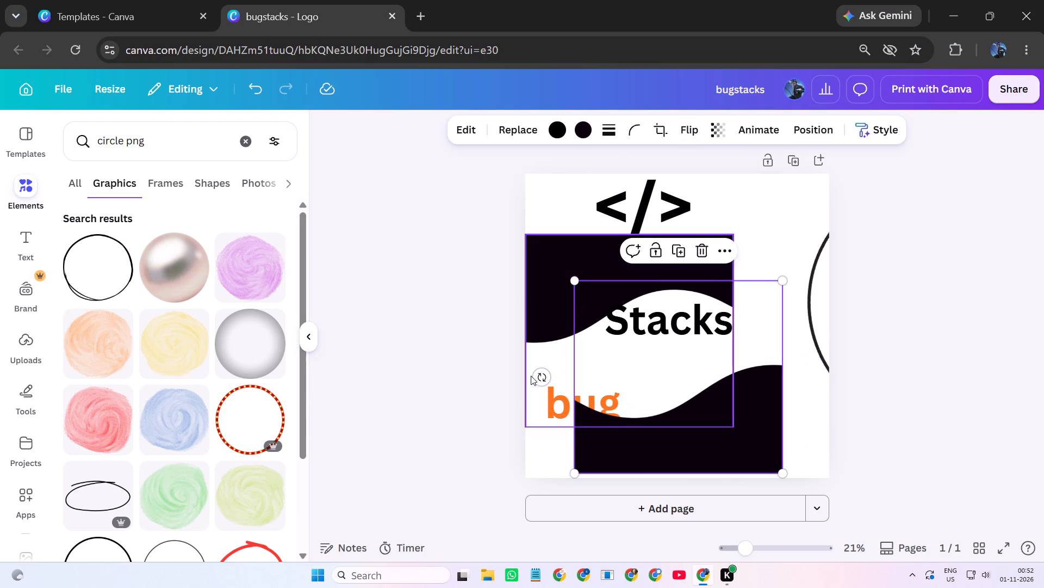
left_click_drag(537, 375, 824, 446)
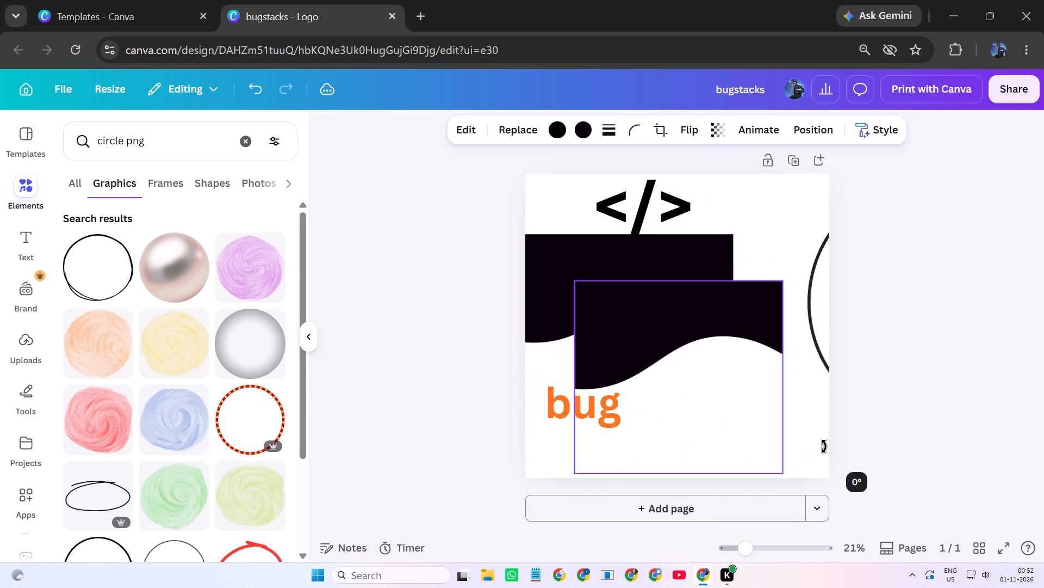
left_click_drag(824, 446, 826, 469)
left_click(697, 137)
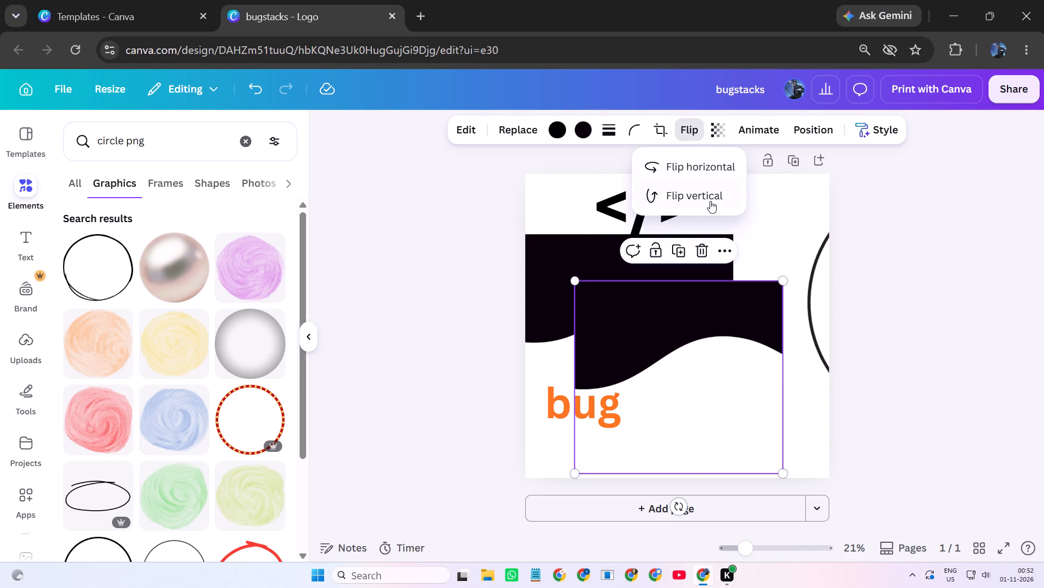
left_click(711, 203)
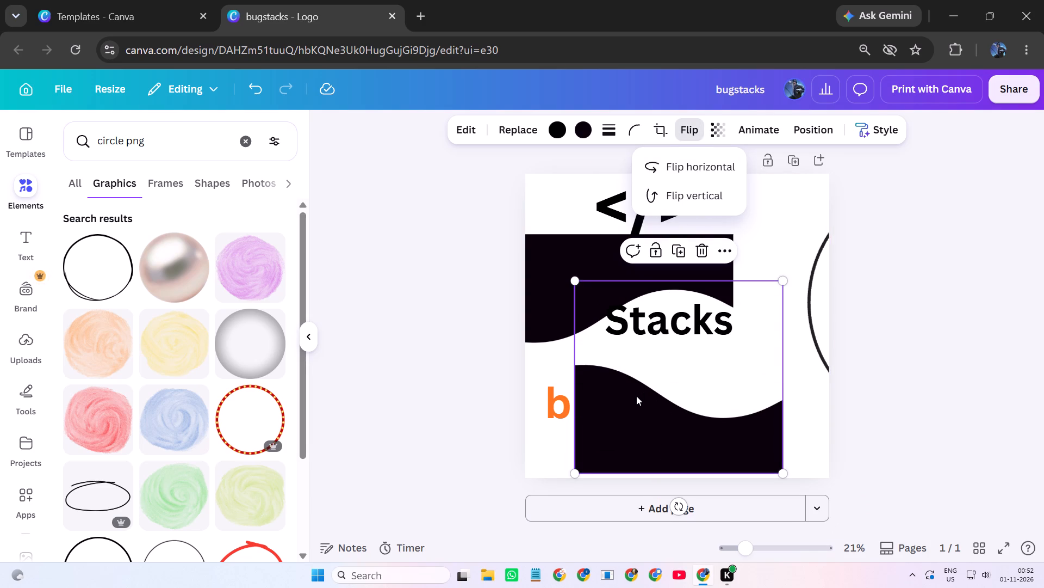
Reposition the flipped wave copy along the page's bottom edge, offset to the right of the upper wave.
left_click_drag(636, 396, 583, 400)
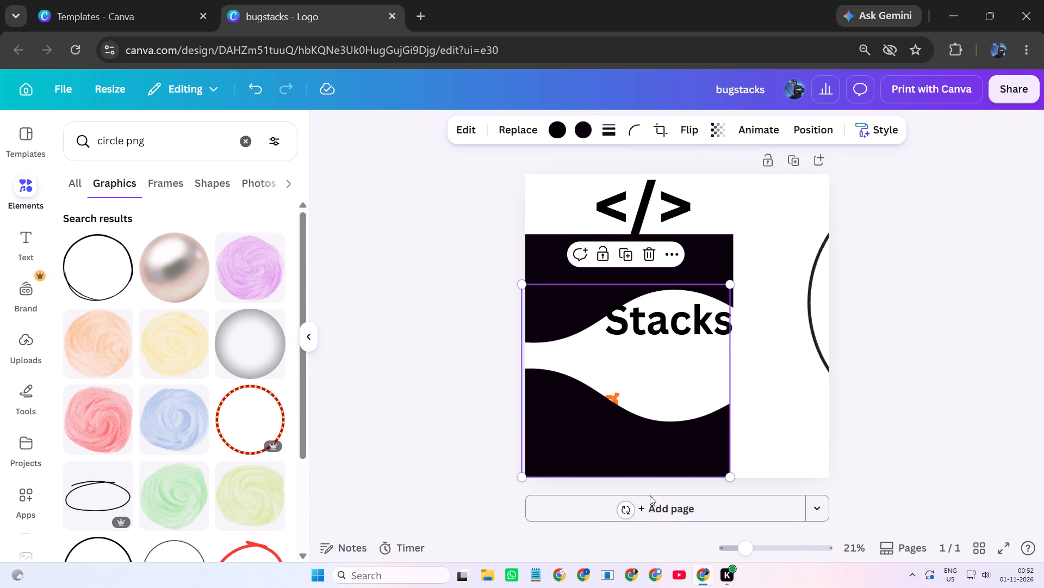
left_click_drag(642, 377, 706, 380)
left_click(706, 380)
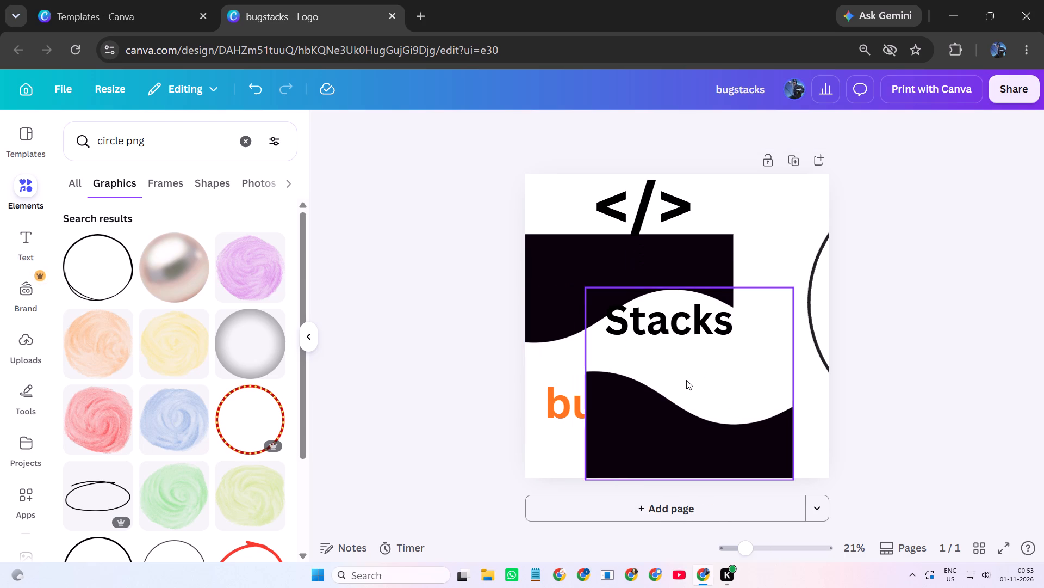
Rotate the lower wave about half a turn so its solid black side faces up.
left_click(689, 424)
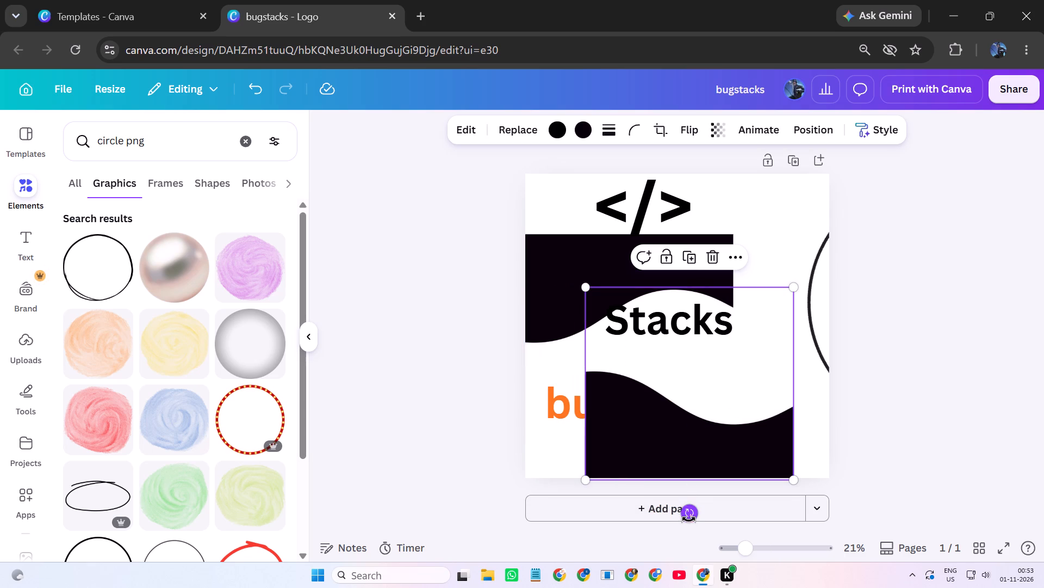
left_click_drag(688, 519, 725, 369)
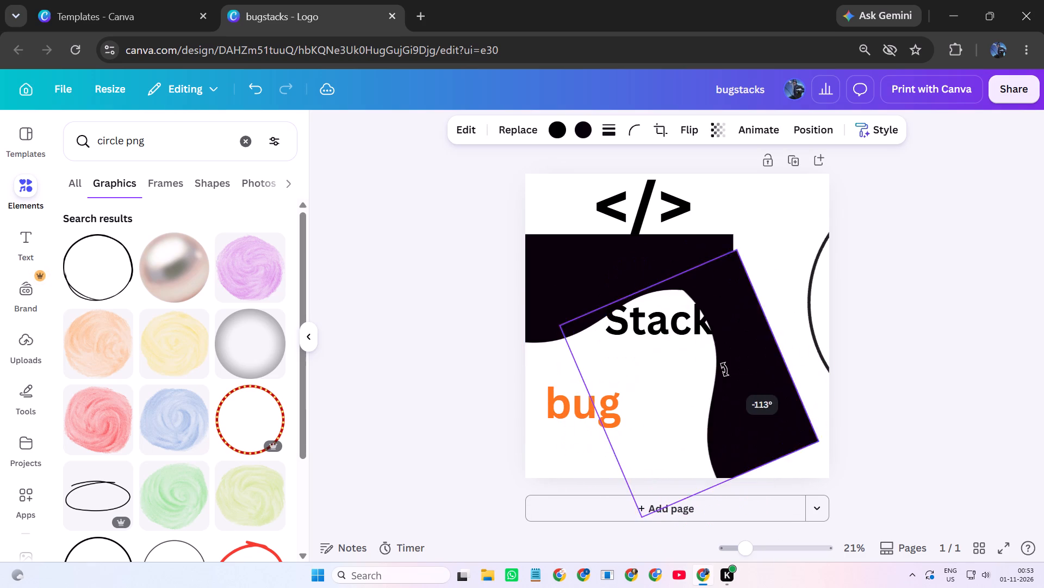
left_click_drag(725, 369, 692, 360)
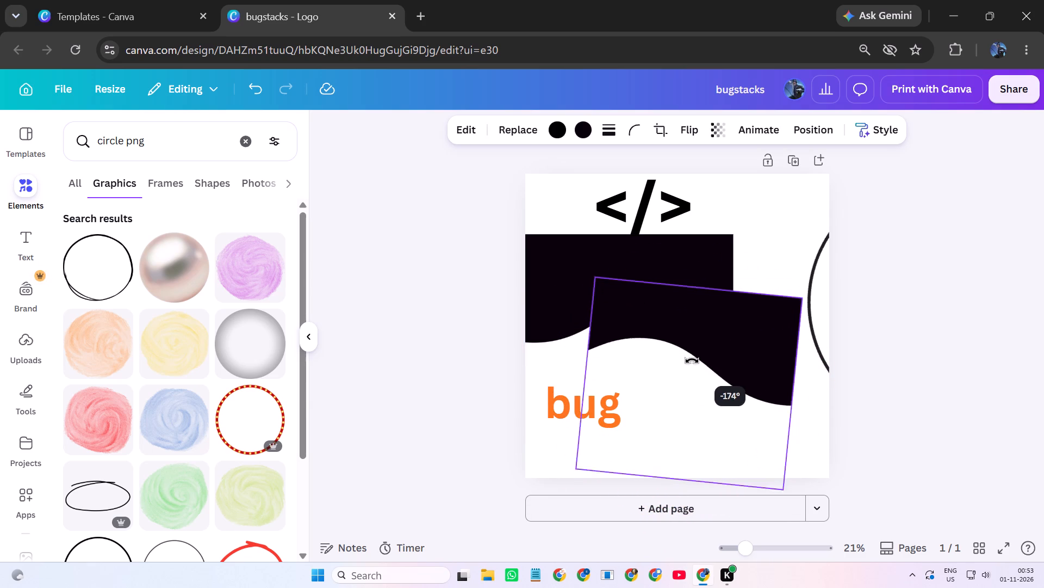
left_click_drag(692, 360, 689, 363)
Move the original upper wave mostly off the page past its upper-left corner.
left_click_drag(549, 304, 565, 447)
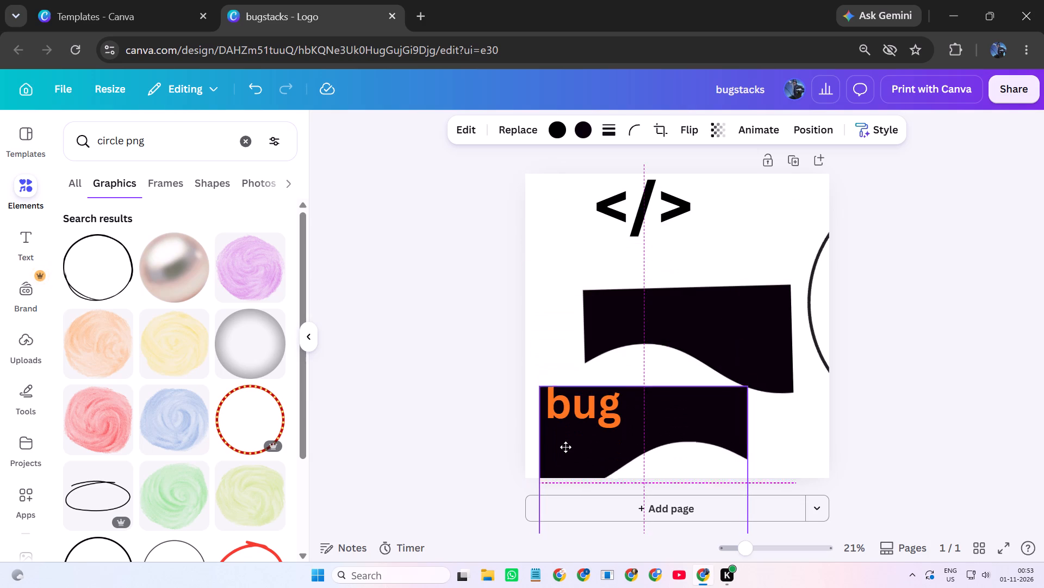
left_click_drag(565, 447, 376, 193)
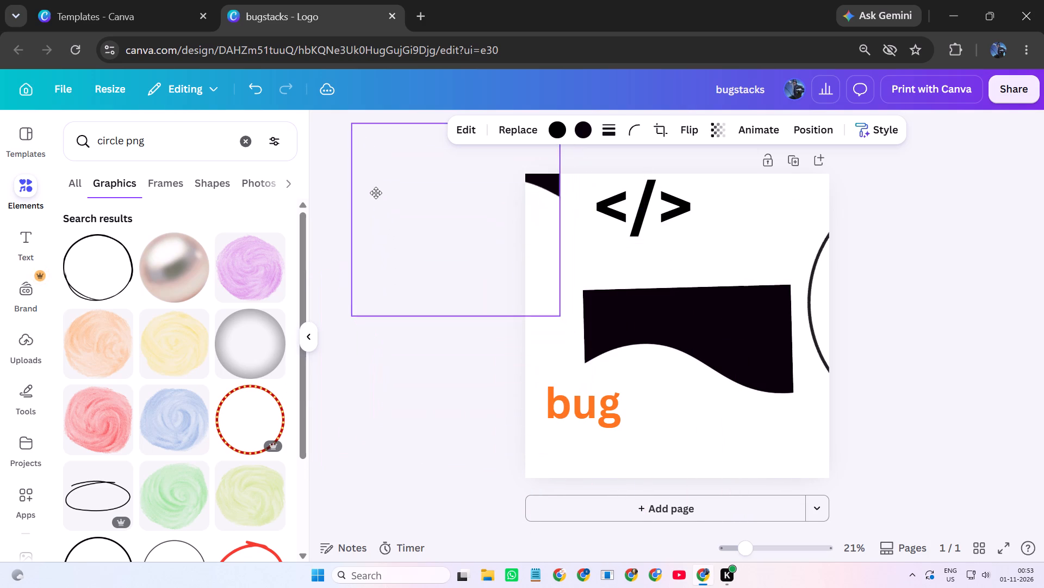
left_click_drag(376, 193, 383, 207)
Duplicate the rotated wave, place the copy below it, and turn the copy about half a turn so its solid side faces down.
left_click(666, 322)
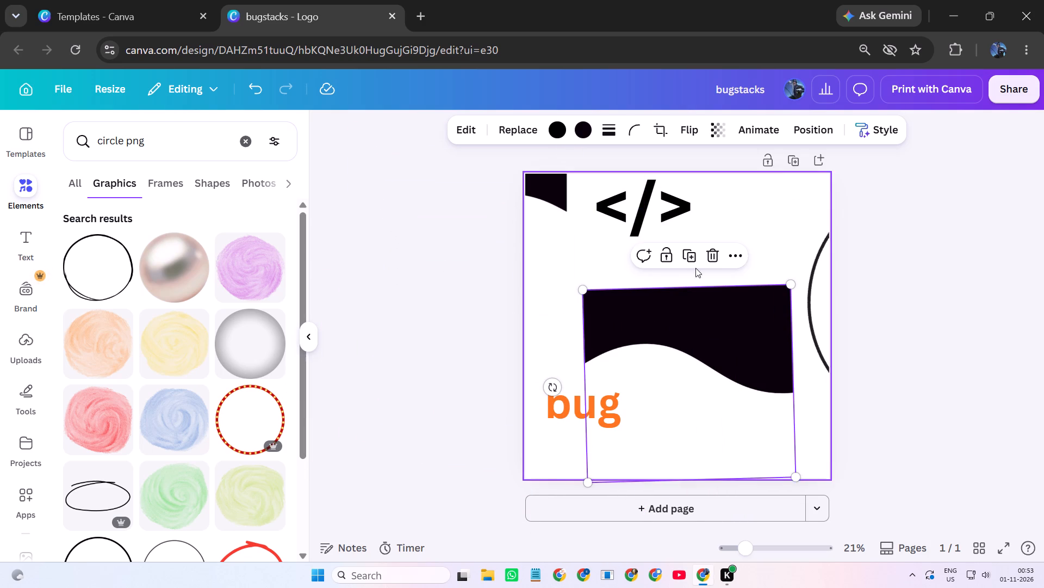
double_click(679, 253)
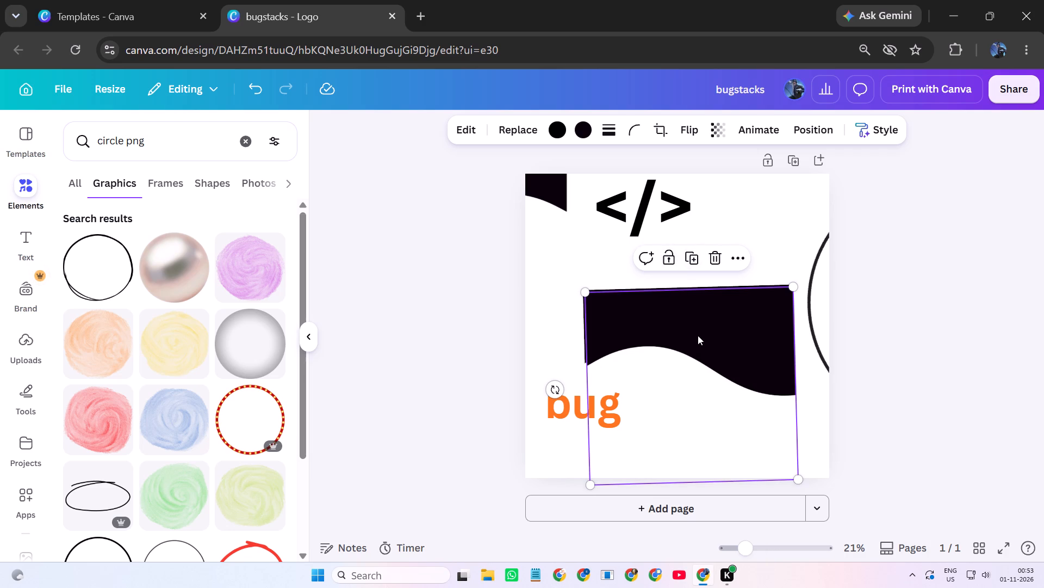
left_click_drag(698, 333, 698, 370)
left_click(698, 370)
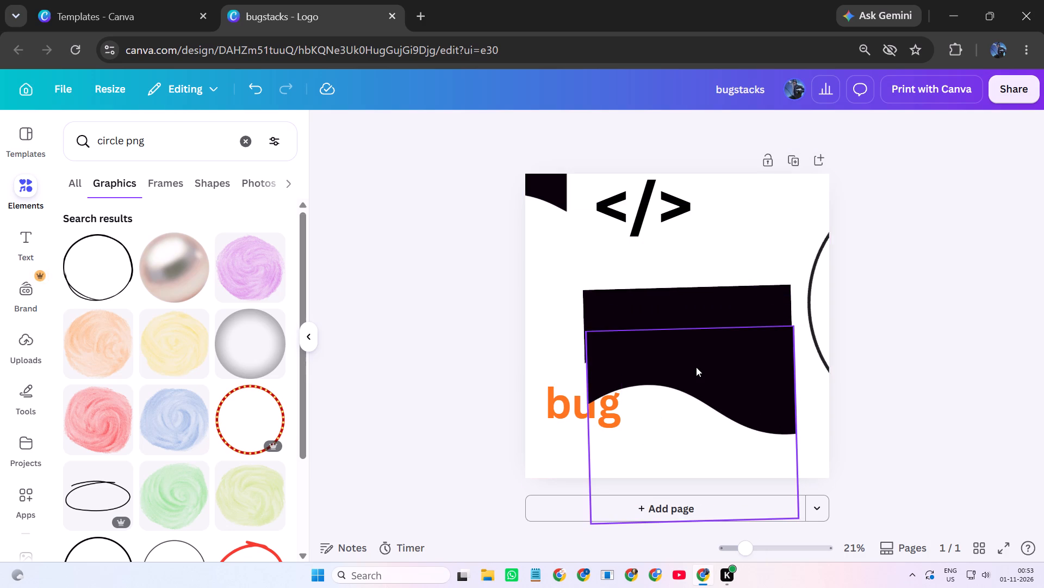
left_click(696, 367)
left_click_drag(556, 431, 803, 452)
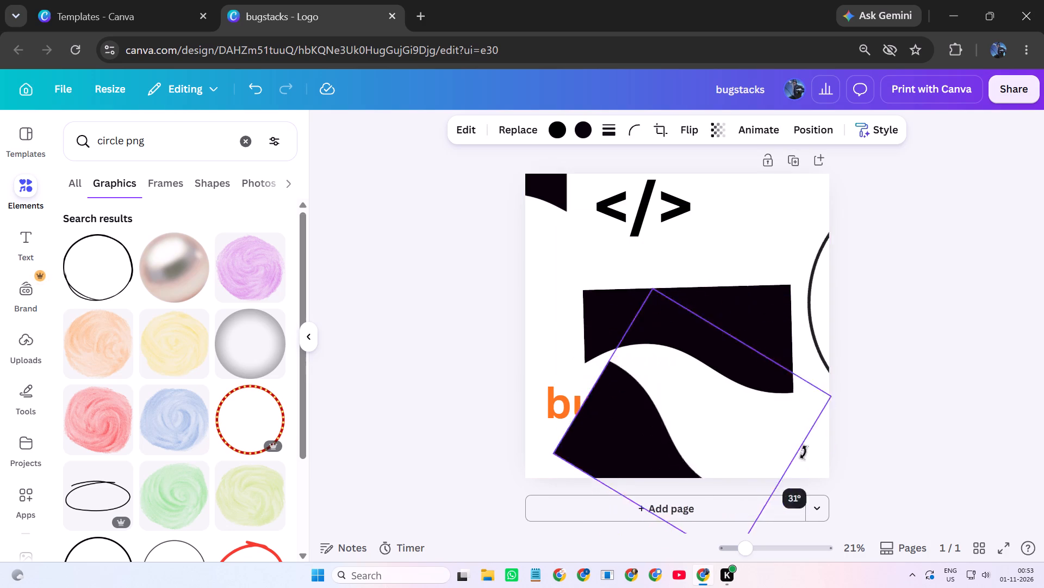
left_click_drag(803, 452, 840, 420)
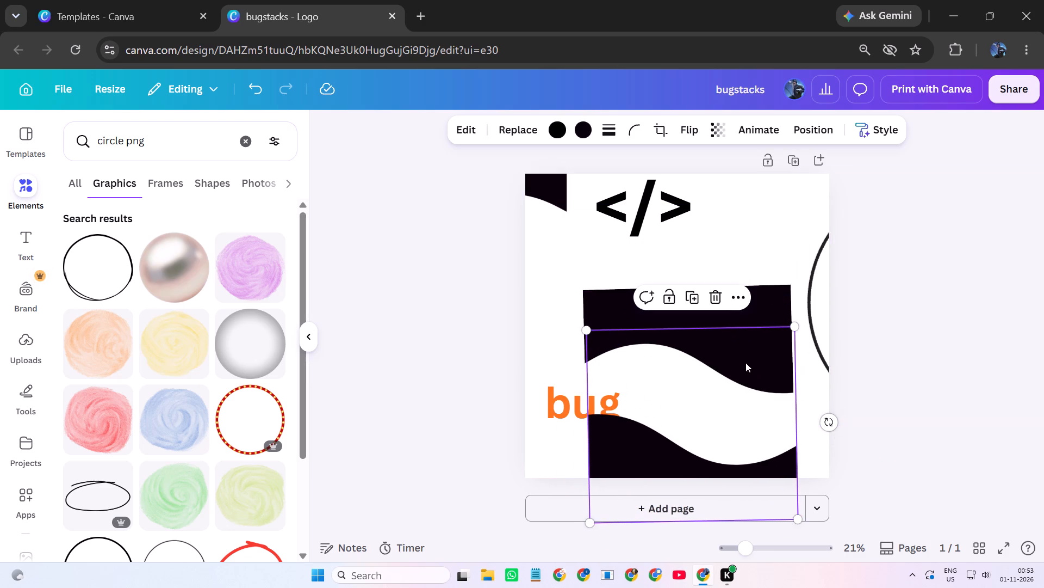
Move the upper rotated wave up toward the page's left edge and straighten it to 180°.
left_click(759, 313)
left_click_drag(759, 313, 705, 286)
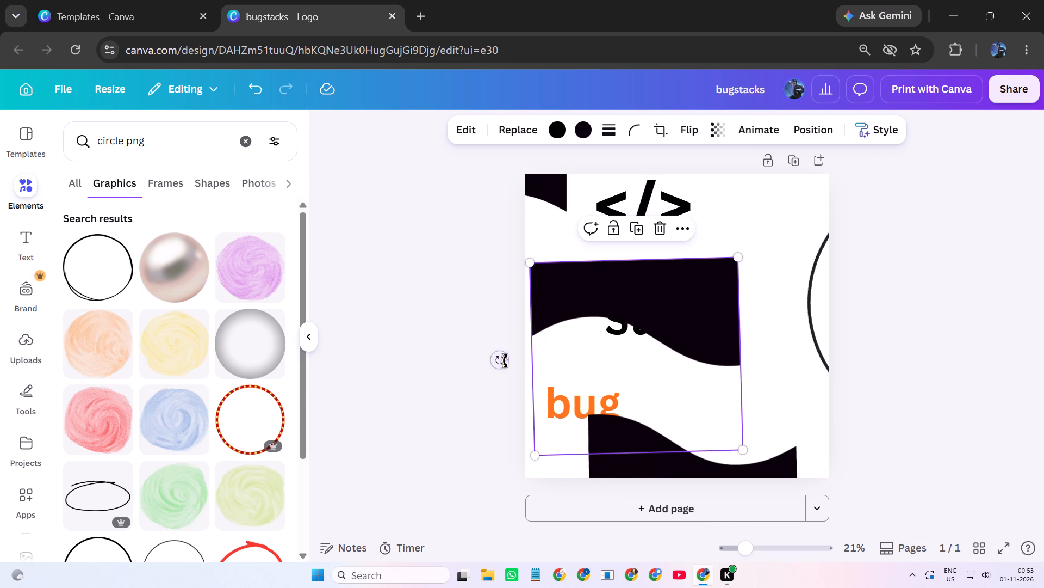
left_click_drag(502, 360, 517, 369)
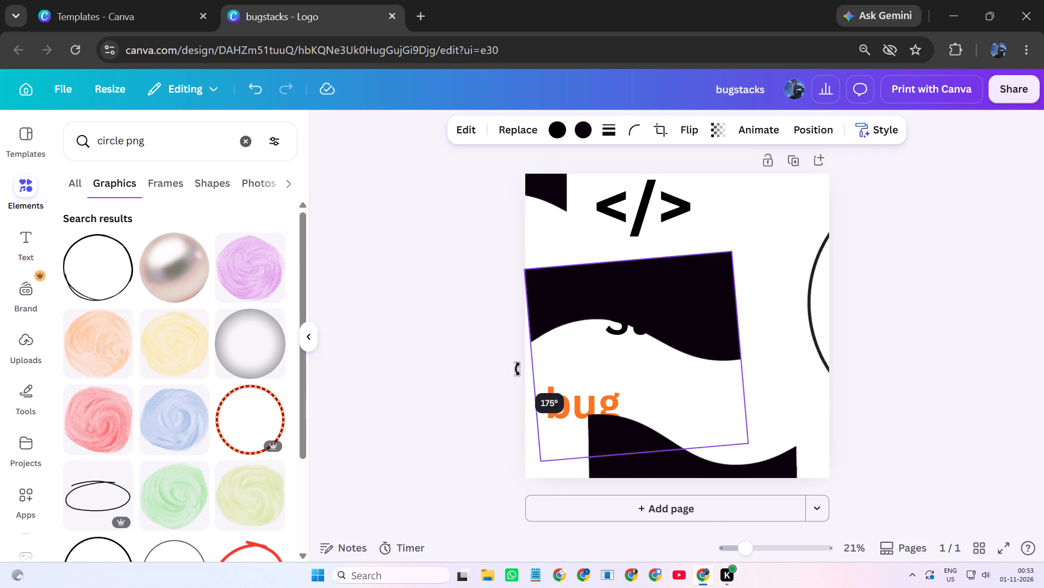
left_click_drag(517, 369, 488, 354)
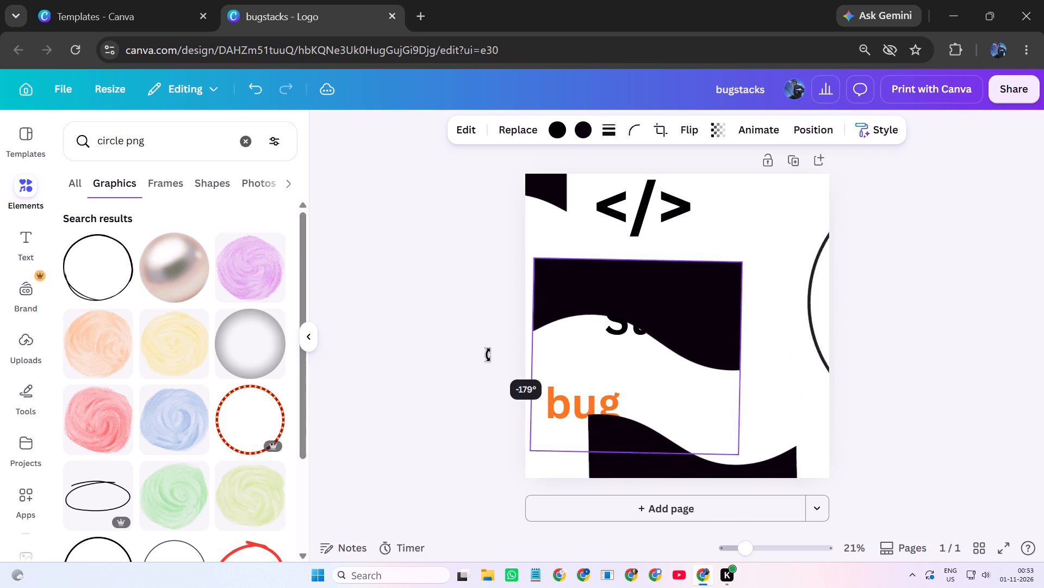
left_click_drag(488, 354, 488, 356)
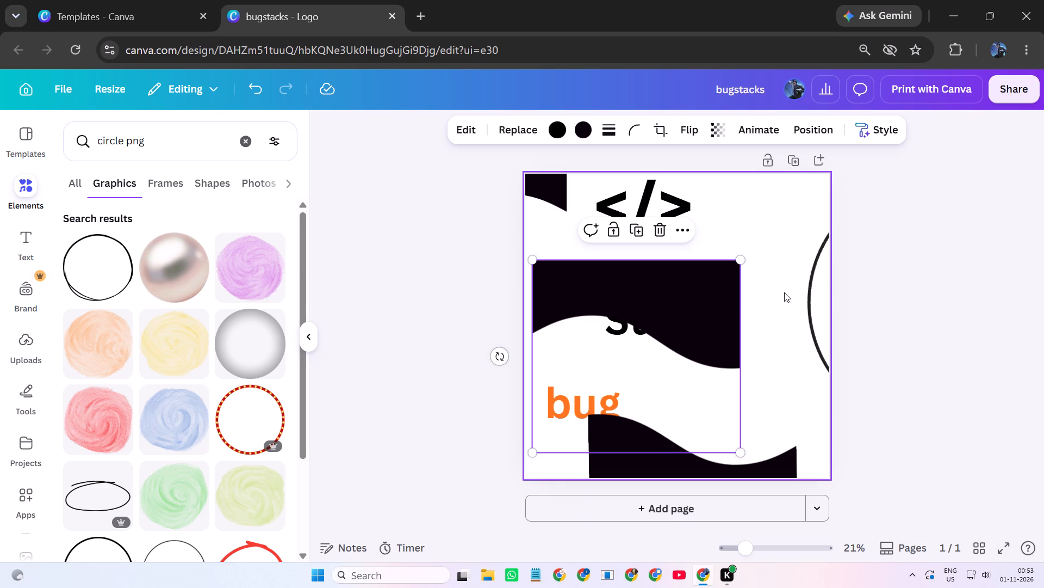
double_click(784, 292)
Shift the upper wave aside past the page's left edge and park the words Stacks and bug in the page's upper-right corner.
left_click_drag(682, 303, 657, 293)
left_click_drag(658, 289, 683, 265)
left_click(694, 250)
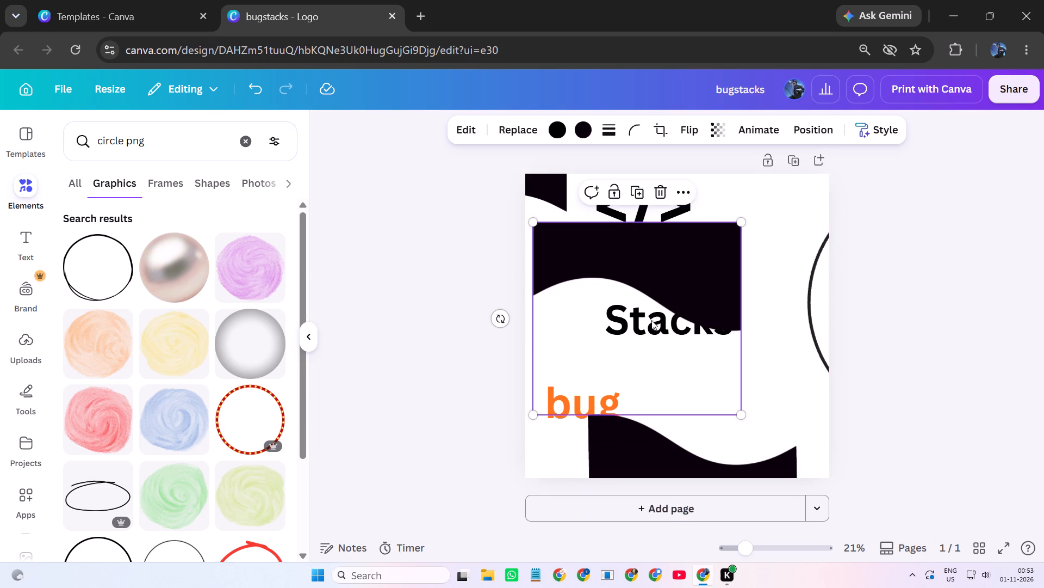
double_click(642, 326)
left_click_drag(713, 296, 525, 330)
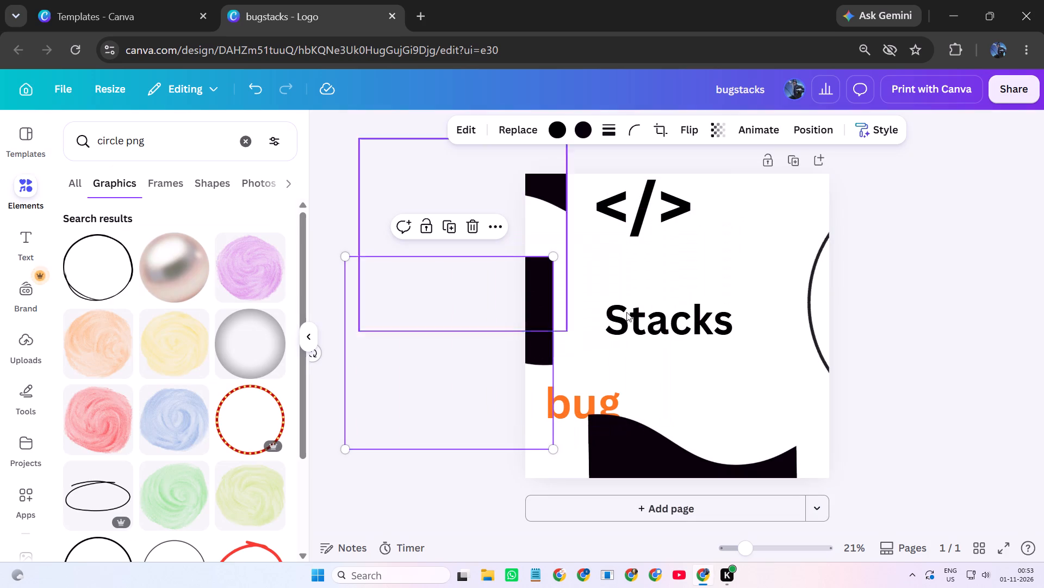
left_click_drag(681, 304, 771, 162)
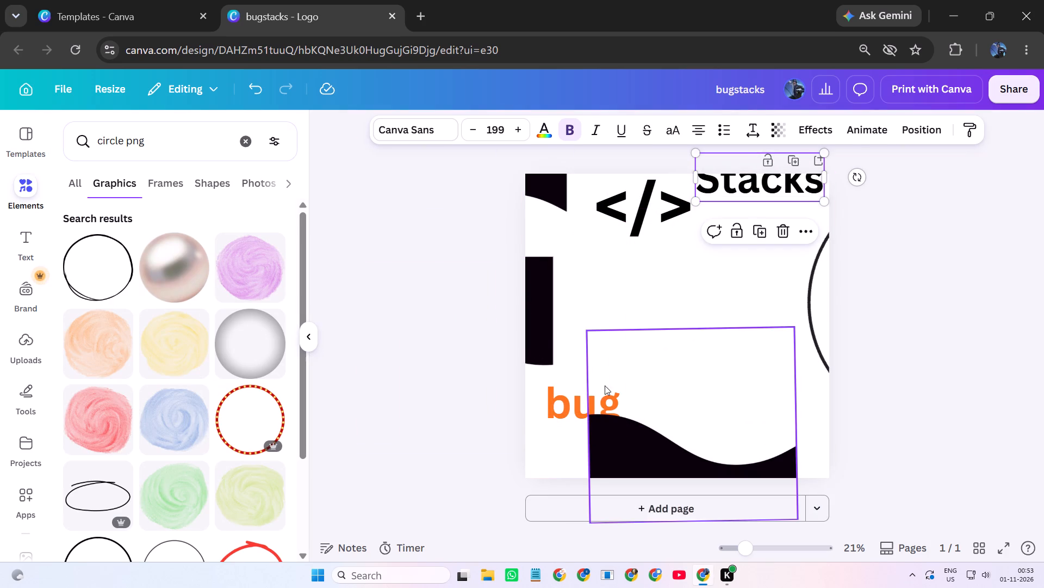
left_click_drag(564, 405, 771, 224)
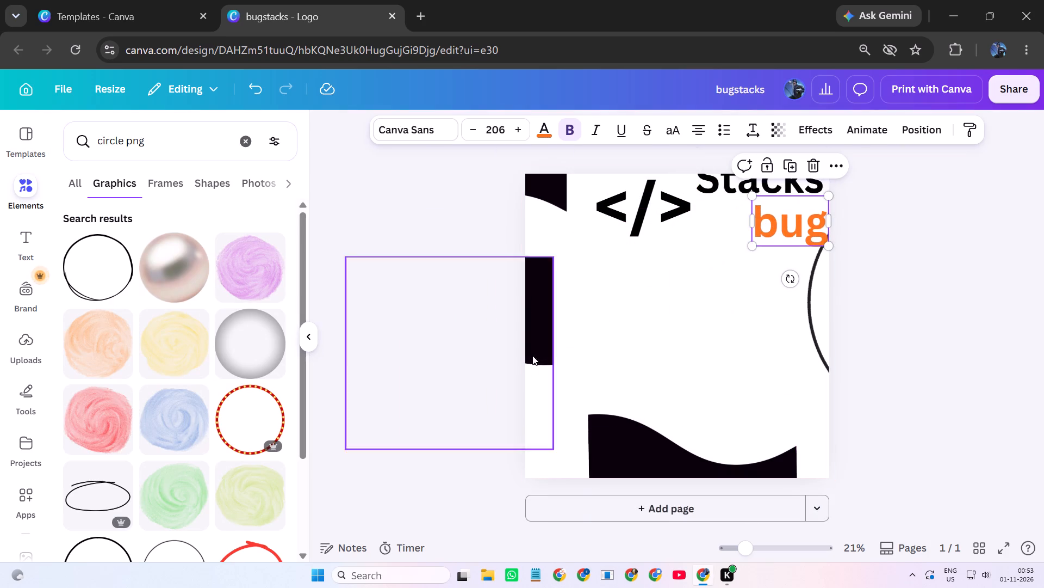
Bring the upper wave back onto the page, against the left edge below the code symbol.
left_click(547, 320)
left_click_drag(547, 320, 733, 307)
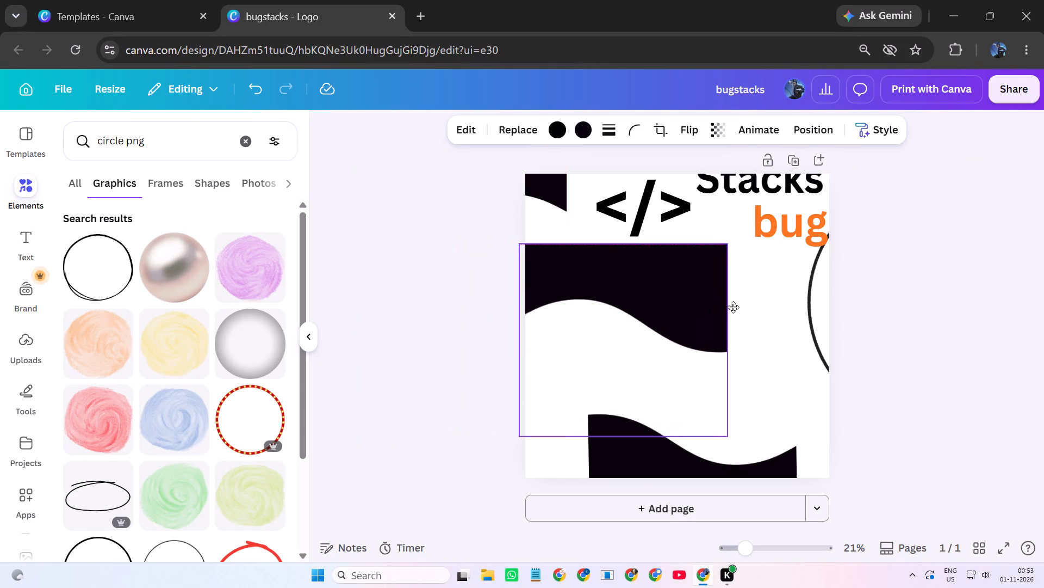
left_click_drag(733, 307, 725, 320)
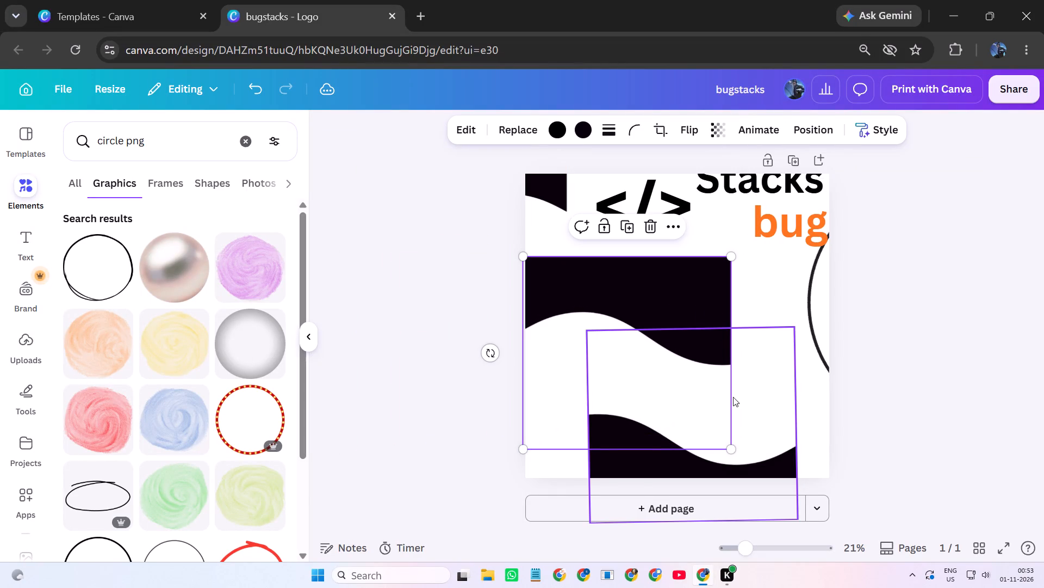
left_click(775, 307)
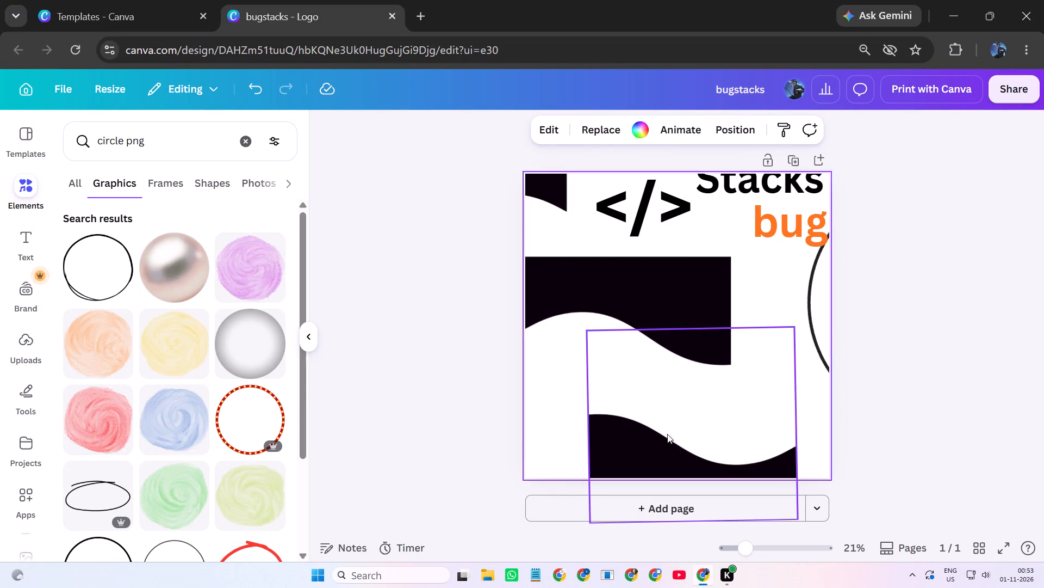
Align the lower wave with the page's bottom-left corner, leaving a curved white band beneath the upper wave.
left_click_drag(652, 444, 593, 411)
left_click_drag(591, 407, 594, 390)
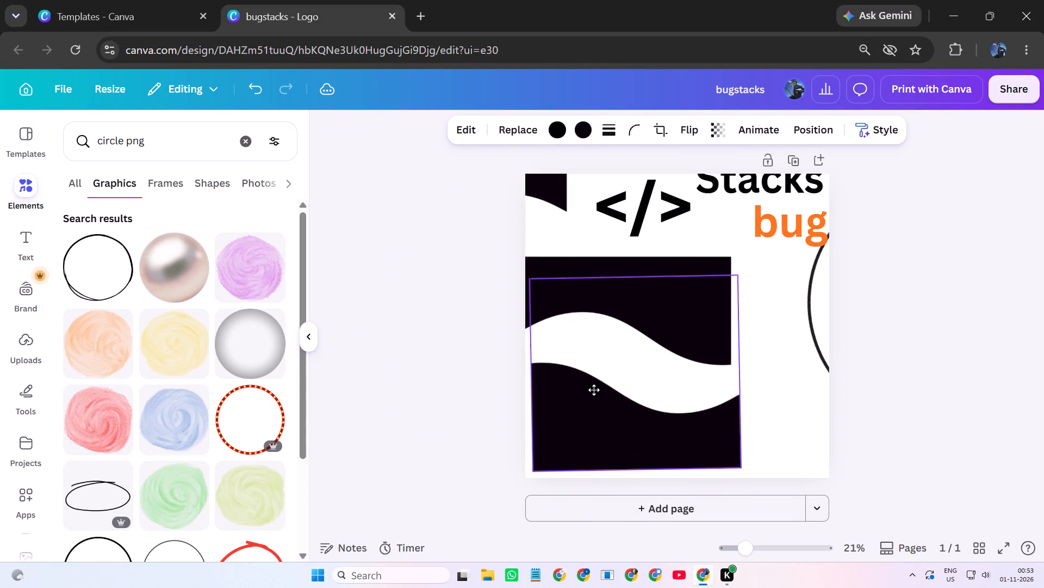
left_click_drag(594, 390, 588, 395)
left_click(588, 395)
left_click_drag(692, 314, 686, 289)
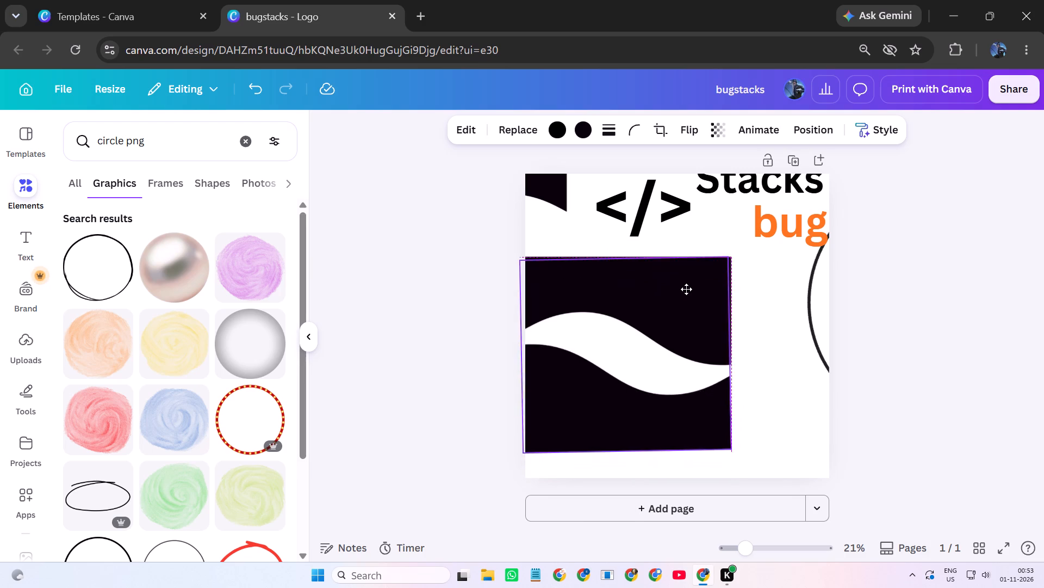
left_click_drag(686, 289, 685, 305)
left_click_drag(685, 305, 686, 317)
left_click_drag(680, 304, 686, 325)
left_click_drag(686, 325, 696, 291)
left_click_drag(696, 291, 686, 300)
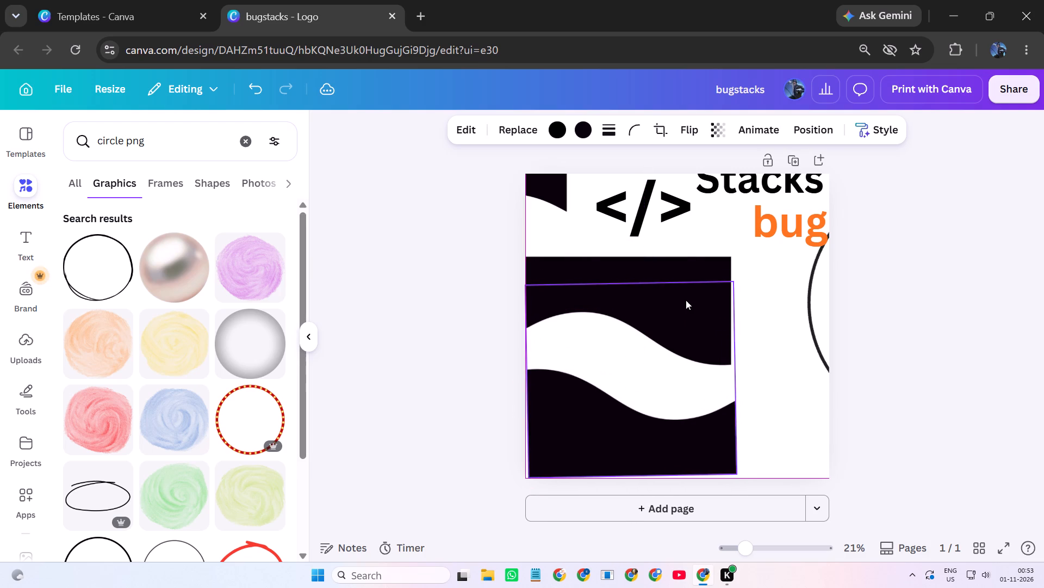
left_click(452, 293)
Raise the upper wave to the base of the code symbol and shift it slightly past the page's left edge, widening the white band.
left_click_drag(645, 268, 633, 241)
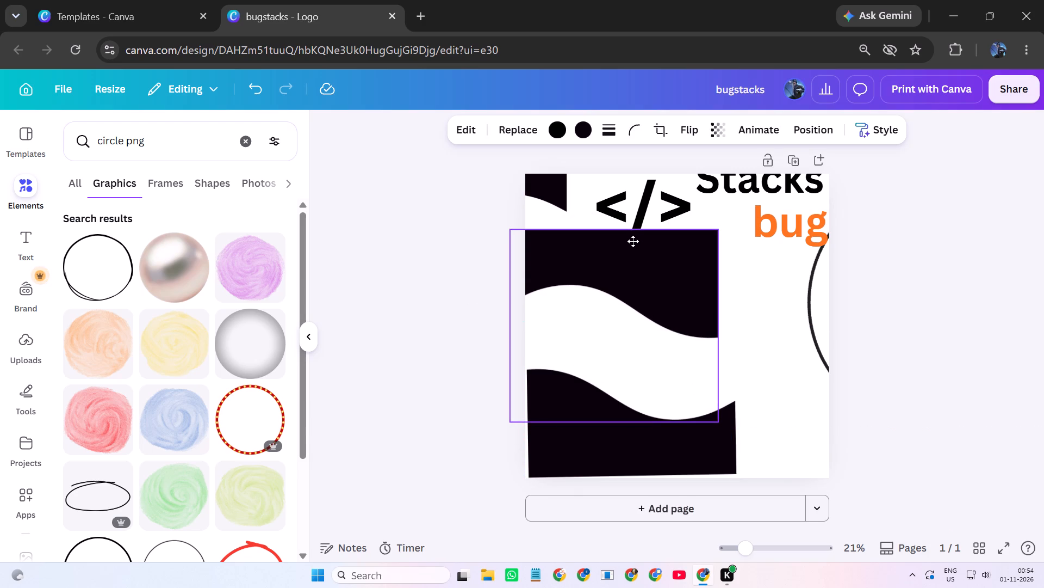
left_click_drag(633, 241, 618, 235)
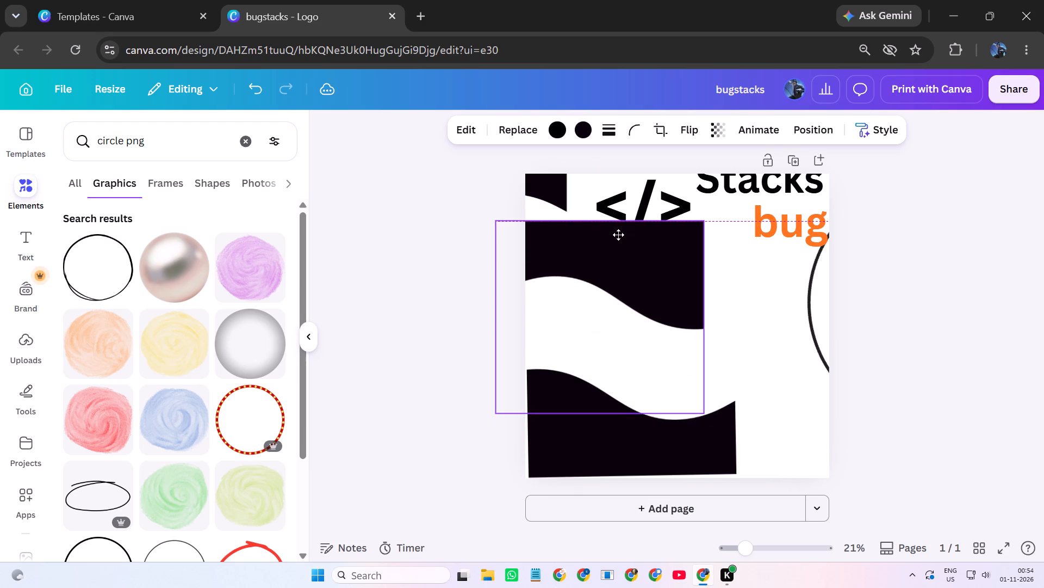
left_click_drag(618, 235, 648, 233)
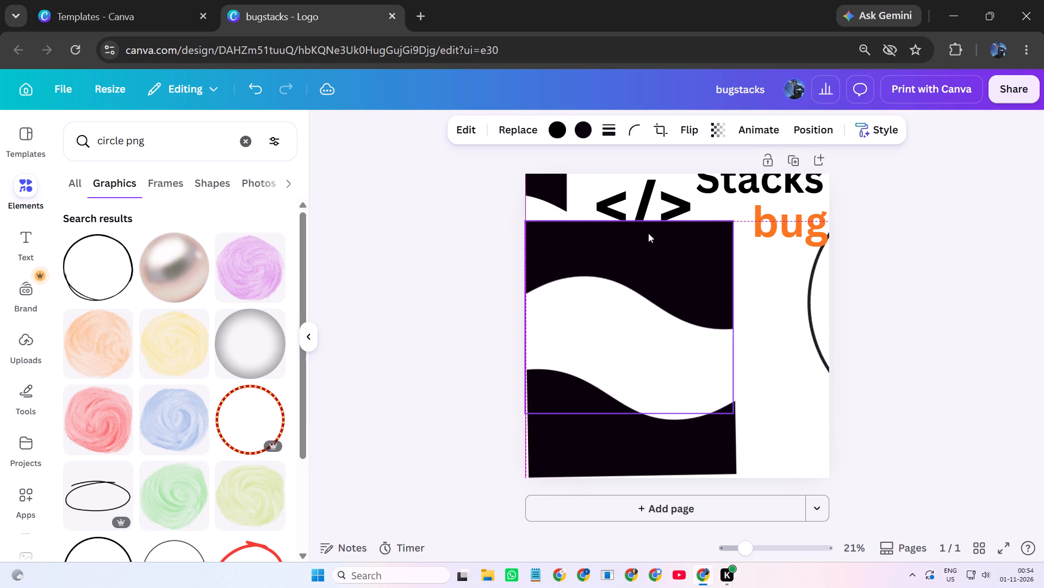
left_click(614, 431)
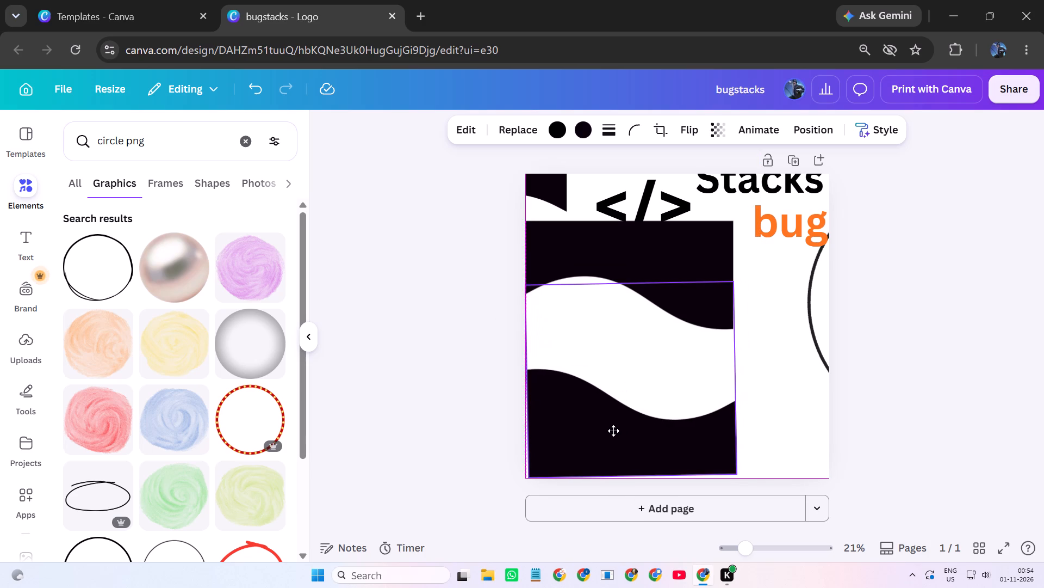
left_click_drag(704, 266, 683, 269)
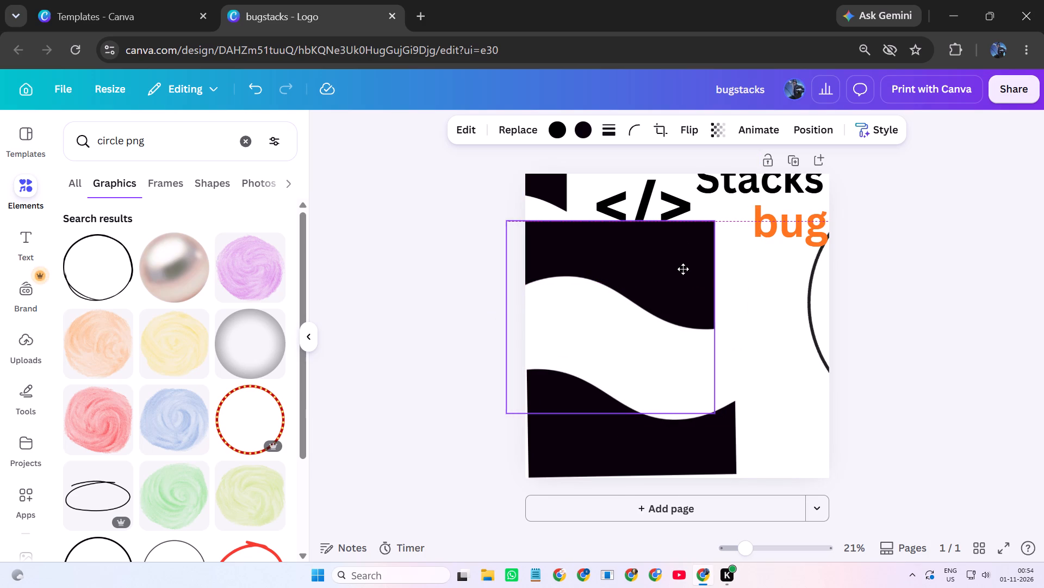
left_click_drag(683, 269, 682, 269)
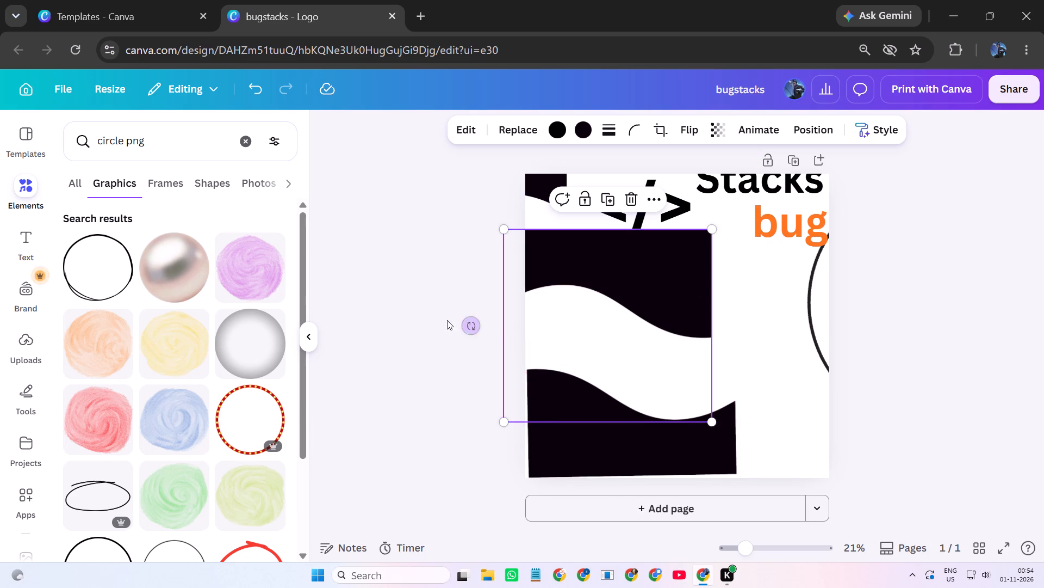
left_click(438, 317)
Place the word bug at the white band's left end and Stacks at its lower right, over the lower wave's dip.
left_click_drag(791, 234, 735, 324)
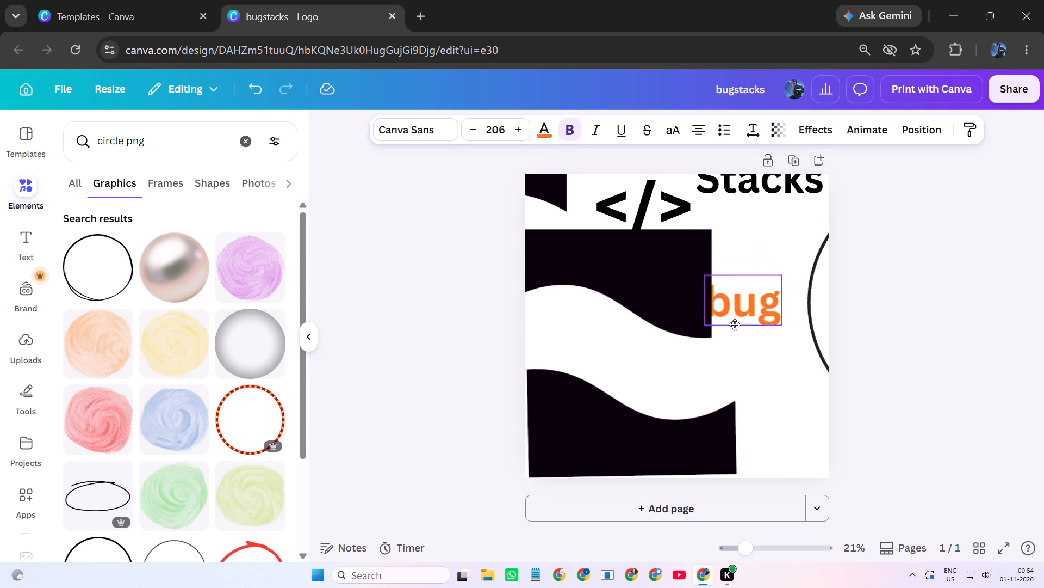
left_click_drag(735, 324, 569, 323)
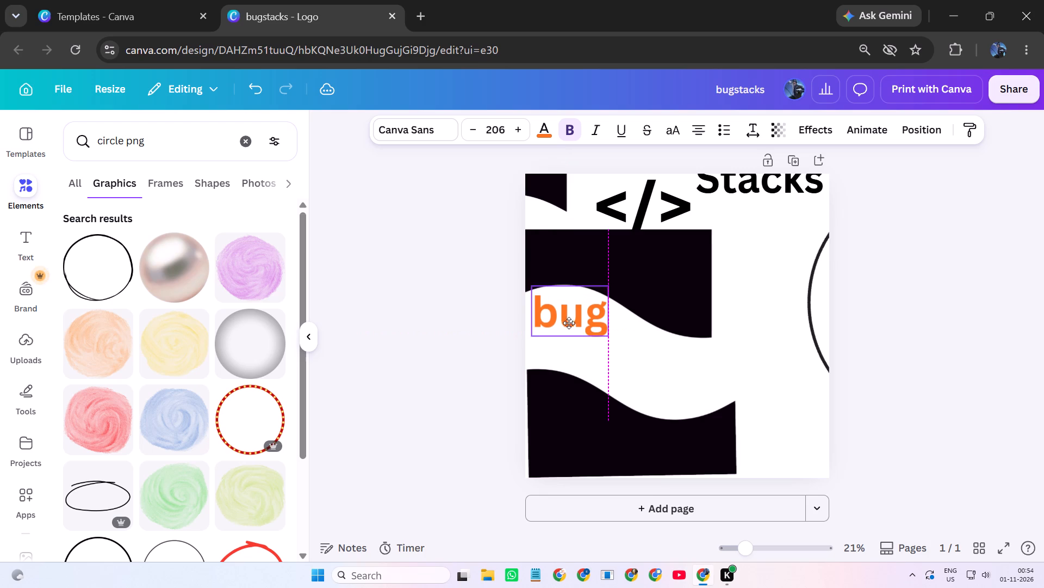
left_click_drag(569, 323, 569, 322)
left_click_drag(784, 194, 703, 405)
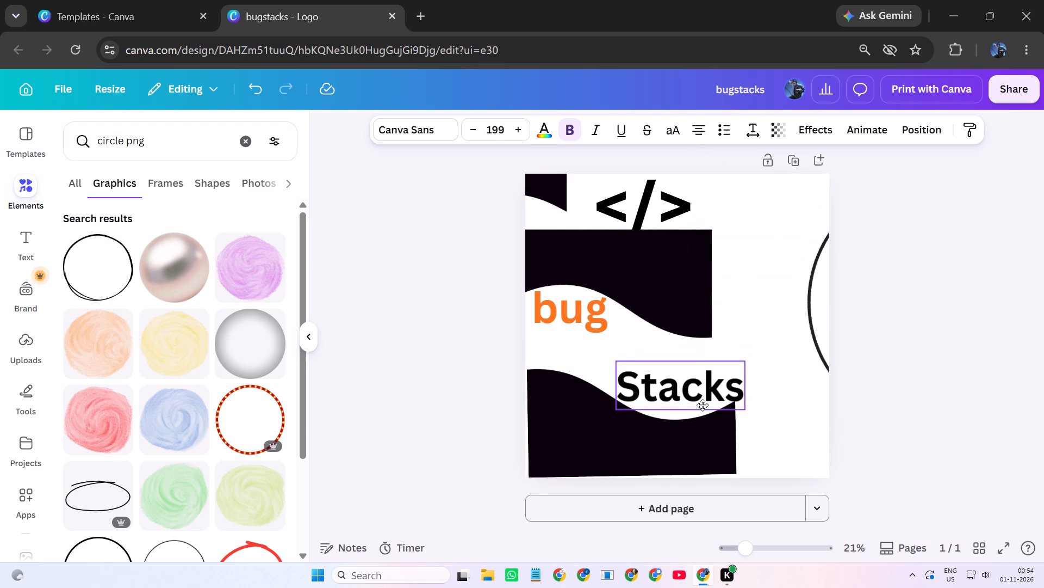
left_click_drag(703, 405, 691, 403)
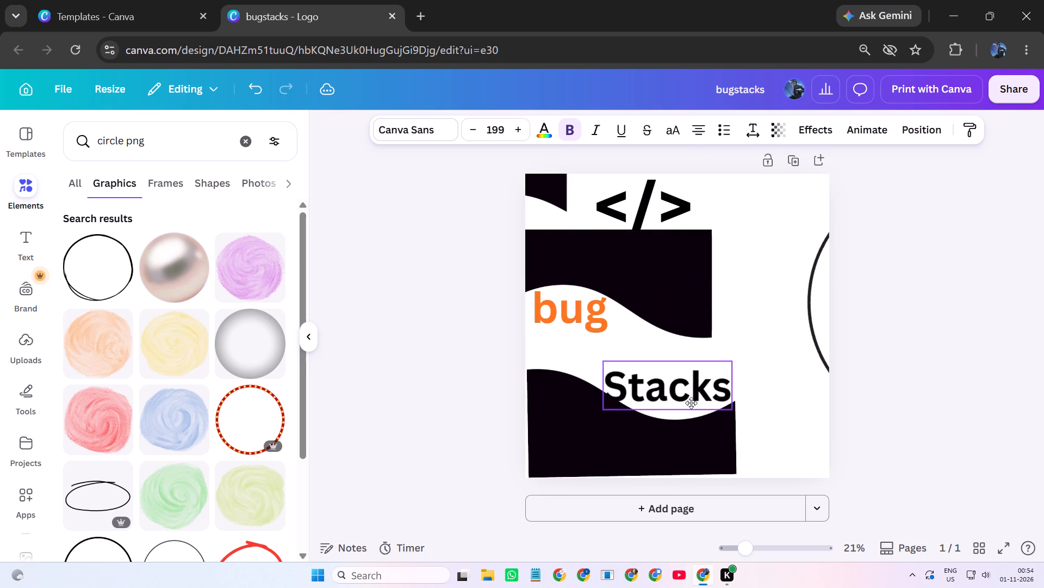
left_click_drag(691, 403, 693, 404)
Shrink the code symbol to font size 123 and place it in the white band between bug and Stacks.
left_click(673, 200)
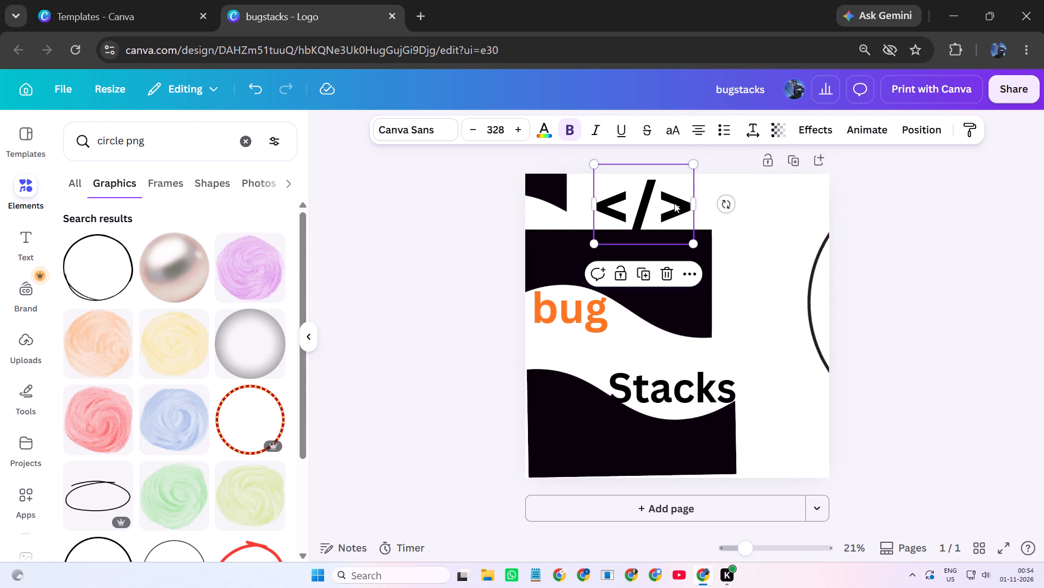
left_click_drag(695, 248, 635, 194)
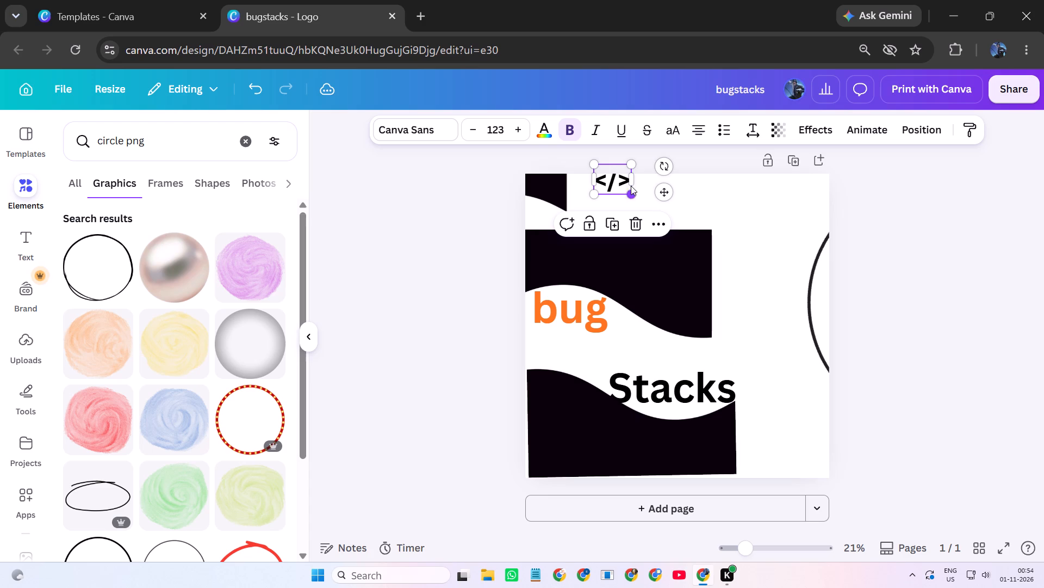
left_click_drag(613, 179, 606, 213)
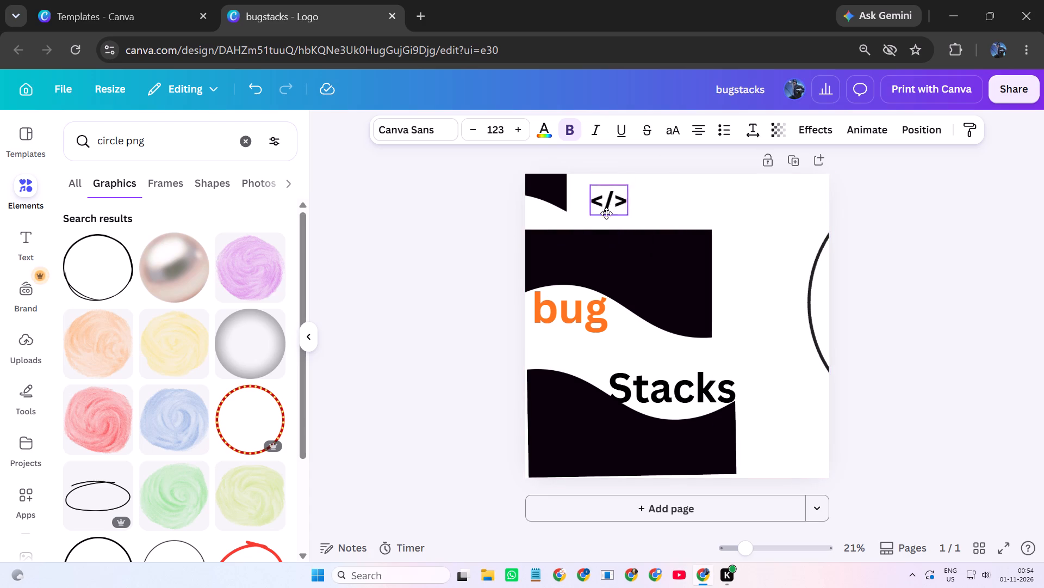
left_click_drag(606, 213, 604, 352)
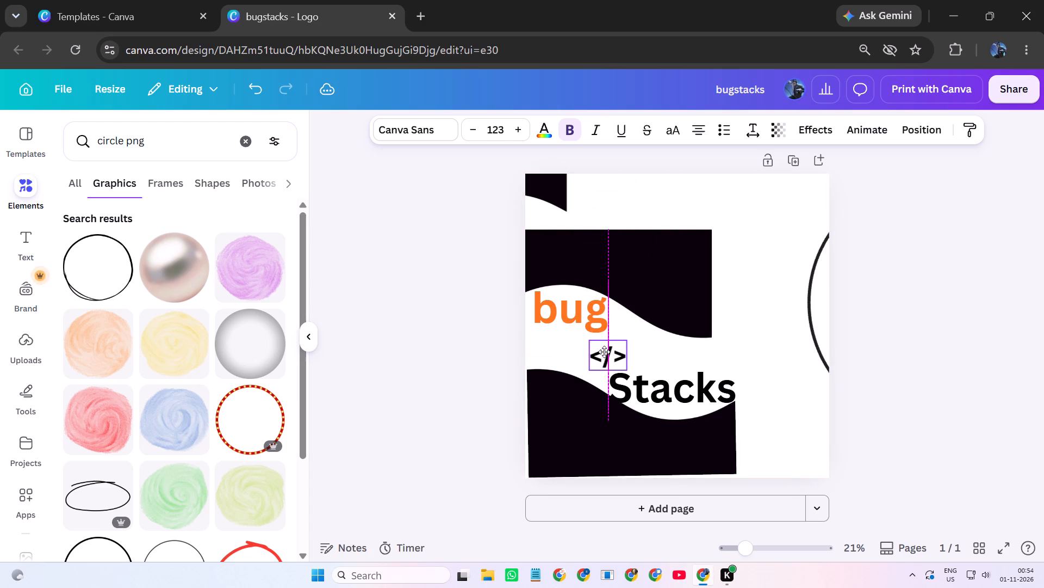
left_click_drag(604, 352, 604, 350)
left_click(925, 362)
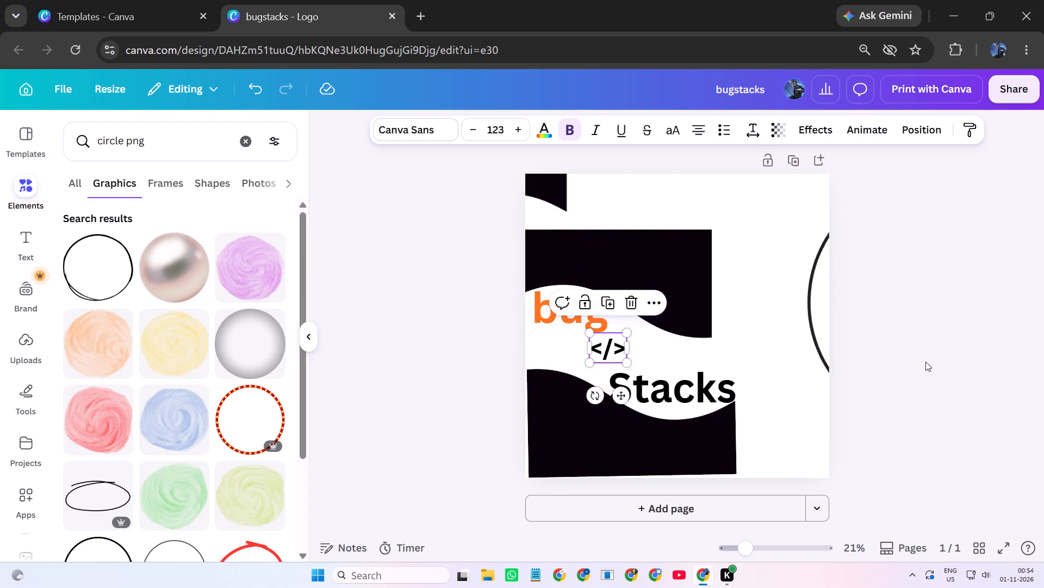
Add the thick black ring from the circle graphics to the page, over the end of the word Stacks.
scroll(288, 442, "down", 1)
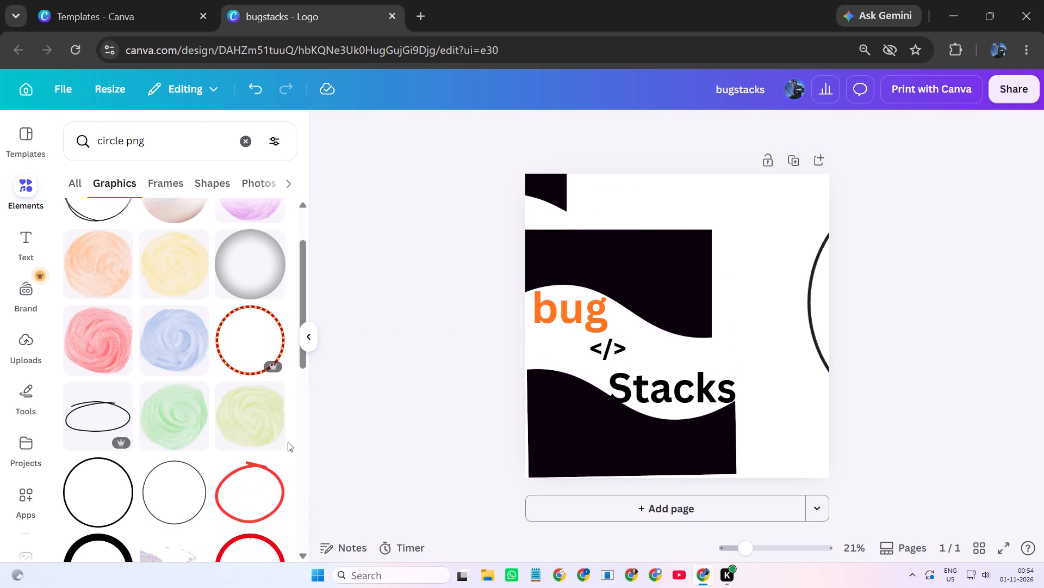
scroll(288, 442, "down", 1)
left_click_drag(121, 488, 138, 488)
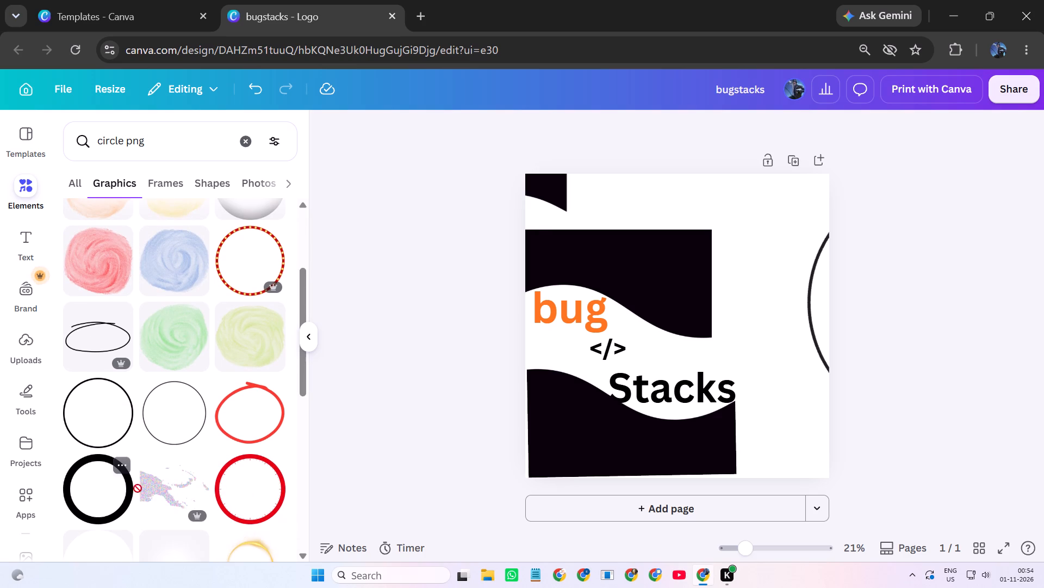
left_click_drag(138, 488, 709, 308)
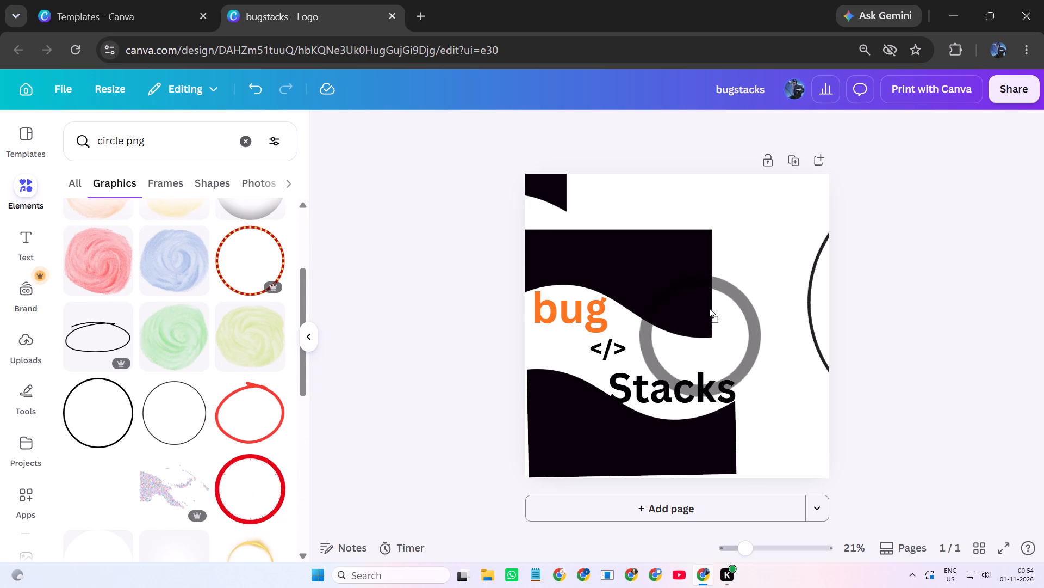
left_click_drag(709, 308, 744, 333)
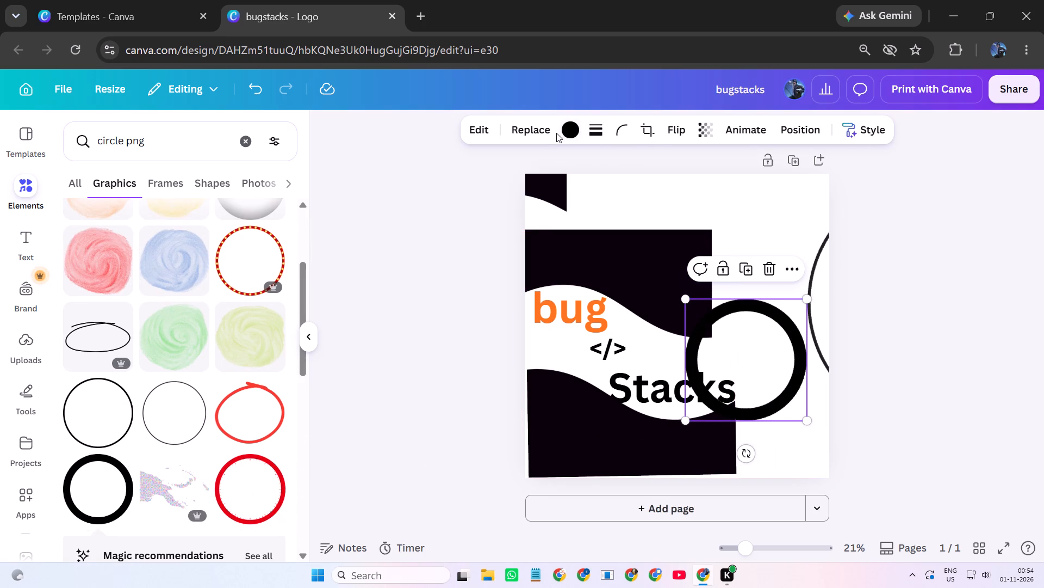
Recolour the thick ring orange to match the word bug.
left_click(565, 130)
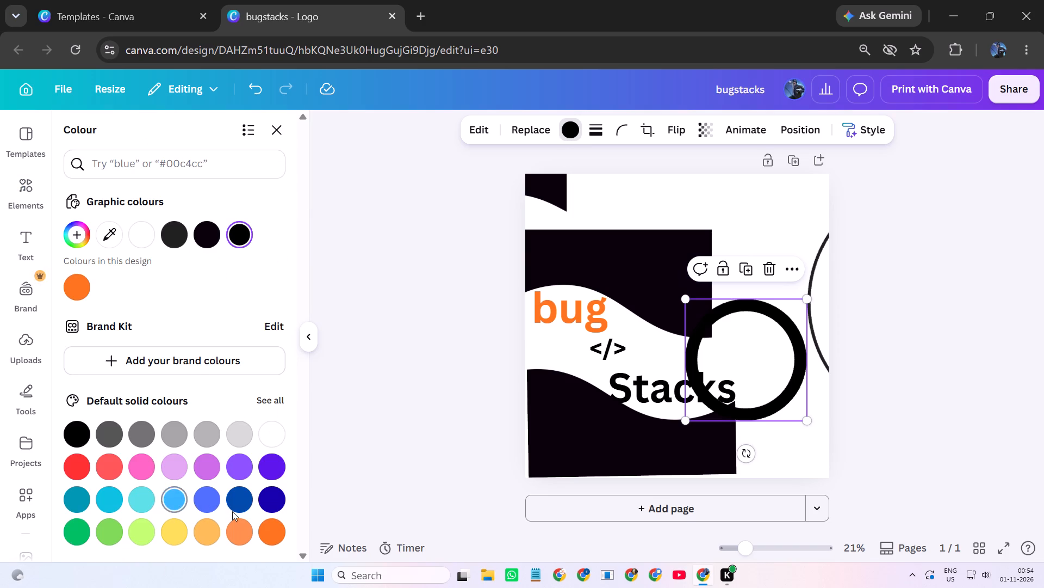
left_click(263, 537)
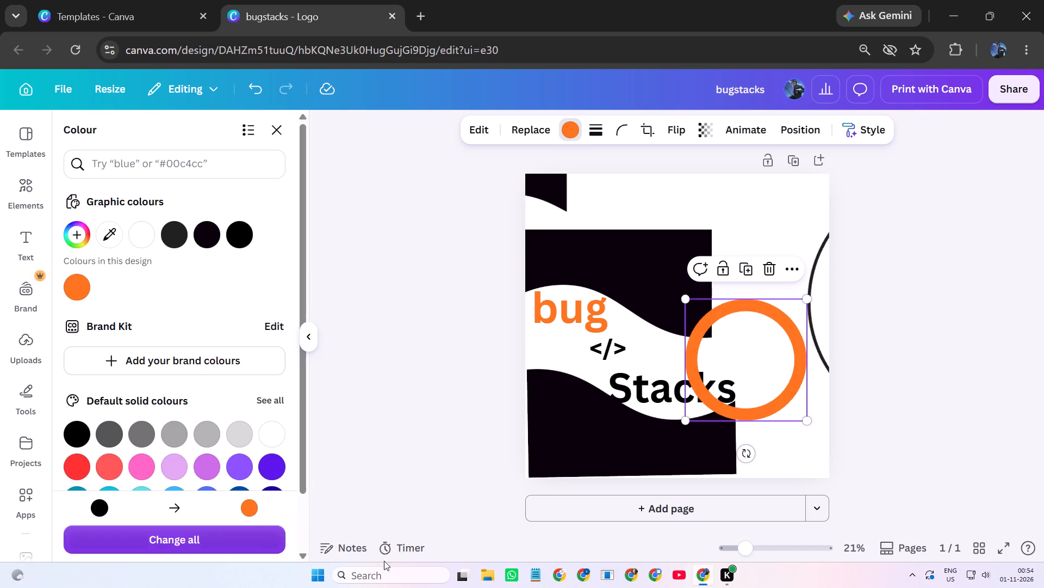
Enlarge the orange ring and position it around the waves and lettering, with its outer edge at the end of Stacks.
left_click_drag(686, 299, 522, 268)
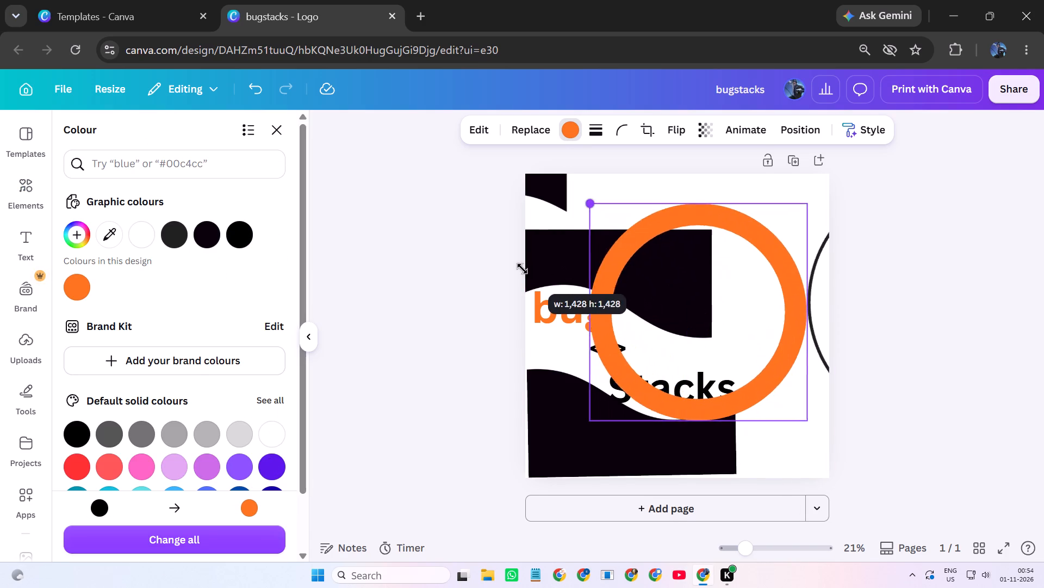
left_click_drag(522, 268, 497, 268)
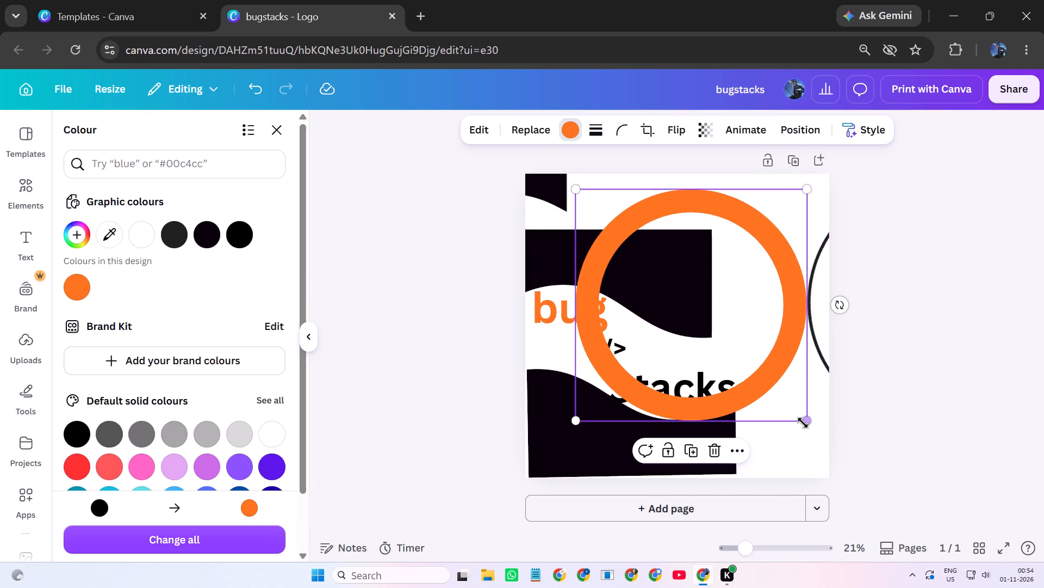
left_click_drag(804, 421, 859, 491)
left_click_drag(767, 354, 693, 336)
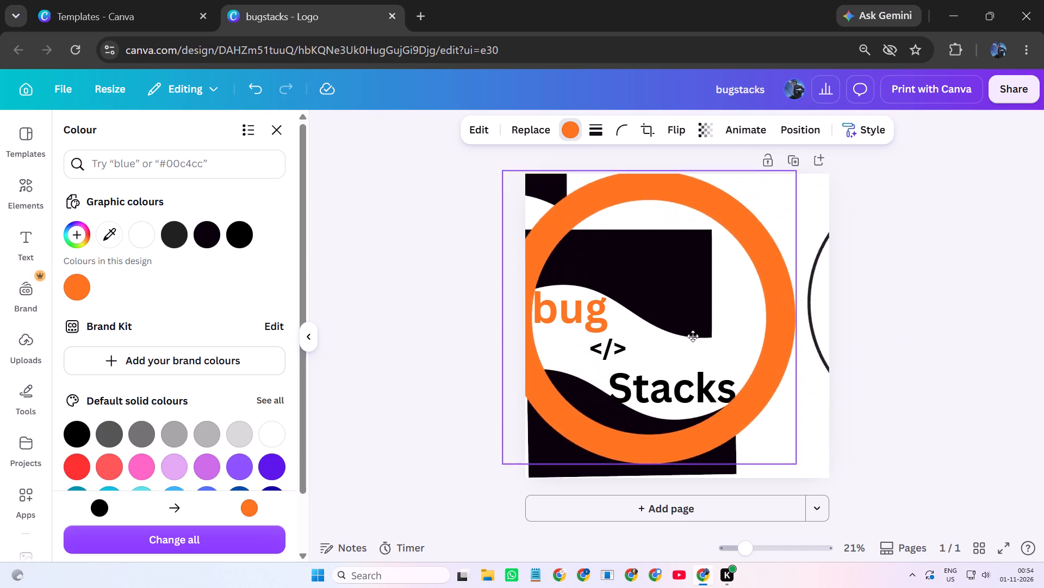
left_click_drag(693, 336, 640, 382)
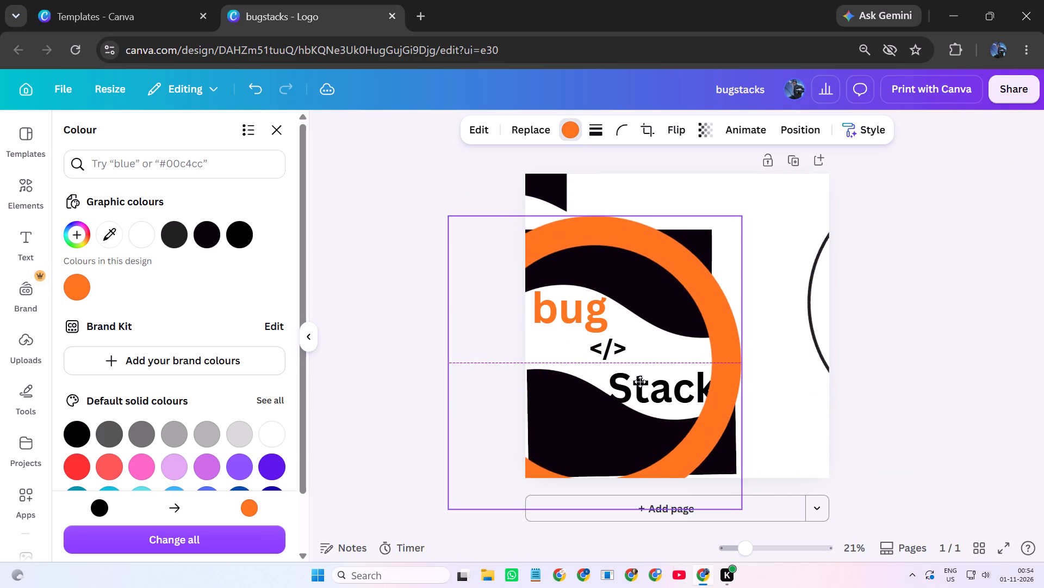
left_click_drag(640, 382, 646, 387)
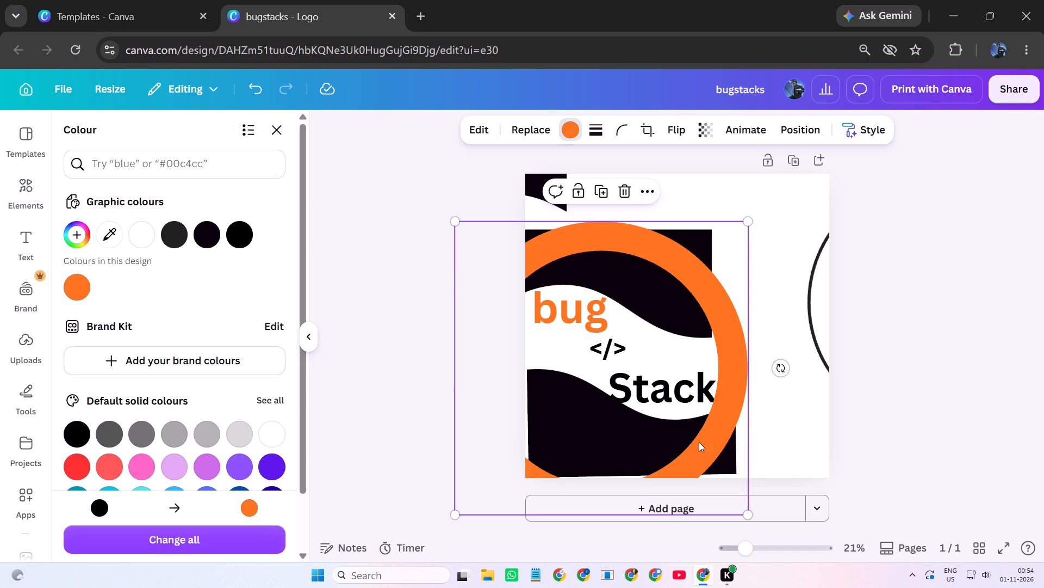
left_click_drag(746, 511, 697, 454)
left_click_drag(613, 366, 669, 386)
left_click_drag(669, 386, 643, 373)
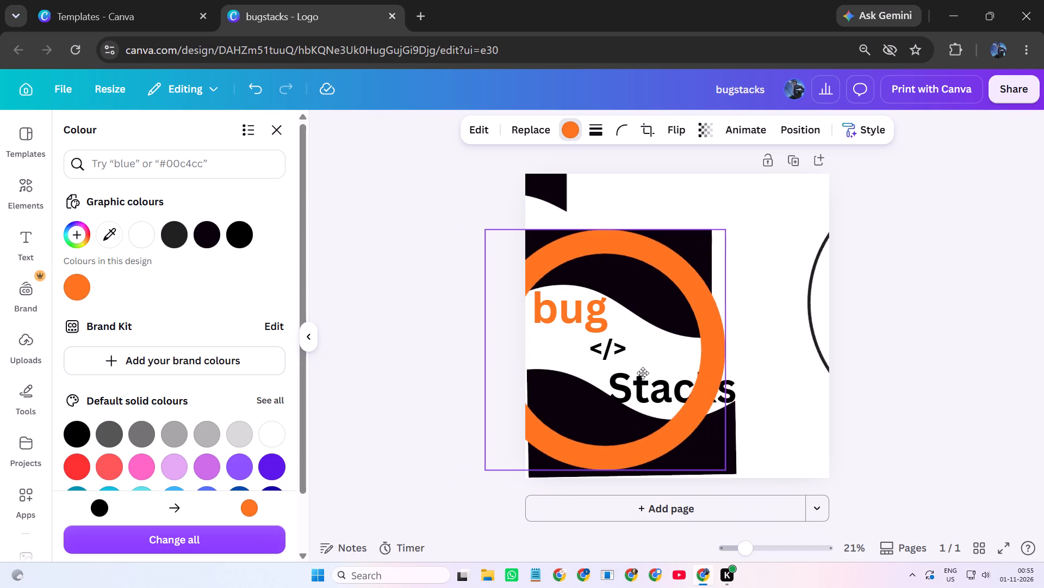
left_click_drag(643, 373, 654, 373)
left_click_drag(654, 372, 654, 362)
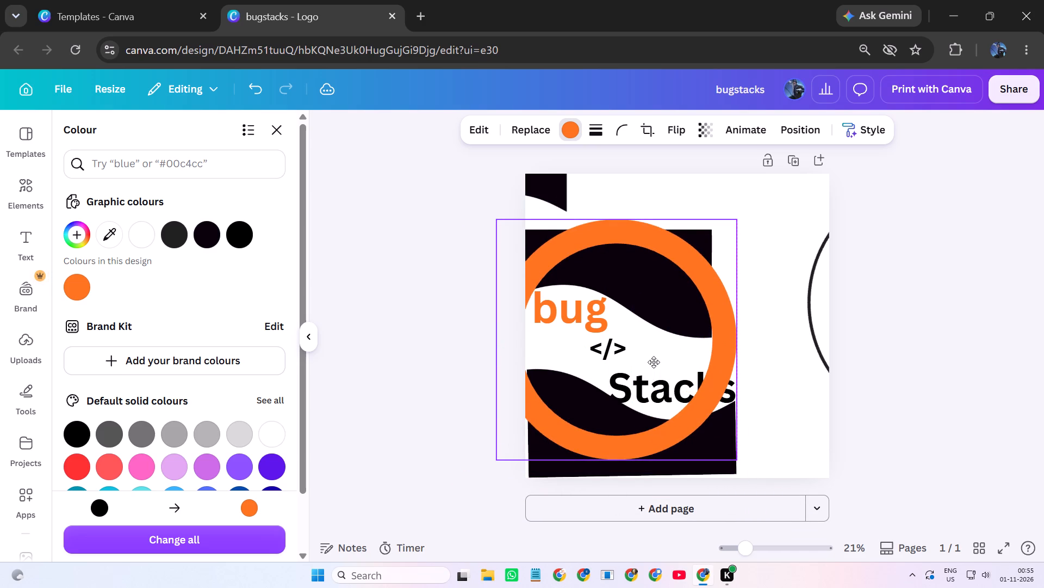
left_click_drag(654, 362, 651, 359)
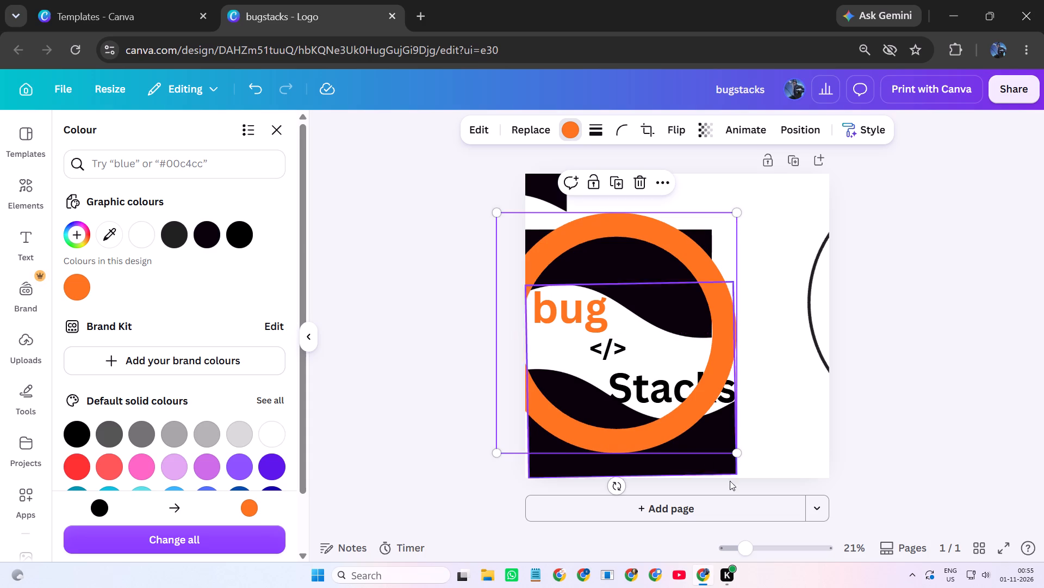
Enlarge the orange ring further until the whole word Stacks fits inside it.
left_click_drag(733, 450, 752, 465)
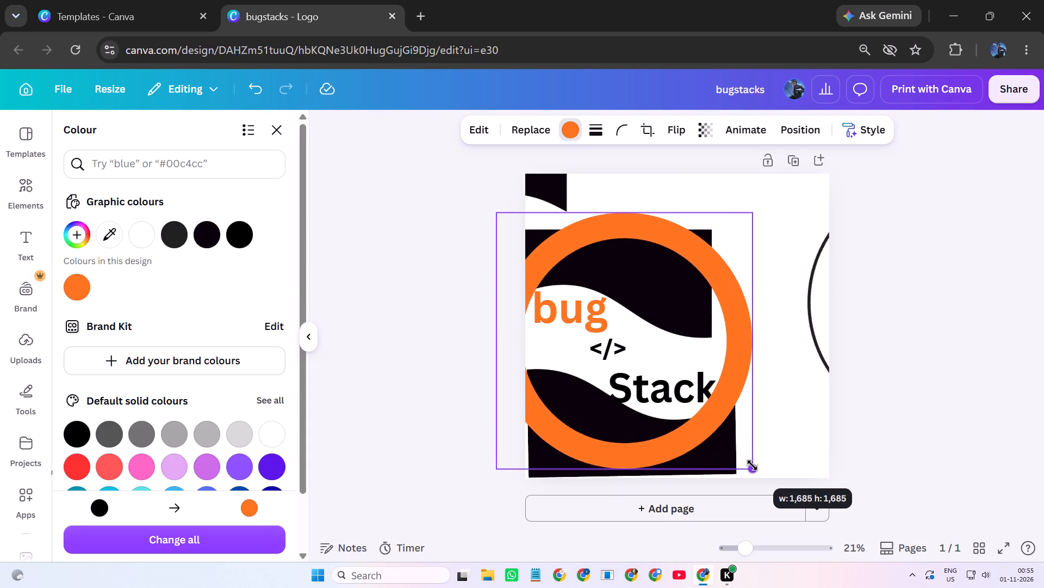
left_click_drag(752, 465, 761, 477)
left_click_drag(711, 417, 700, 406)
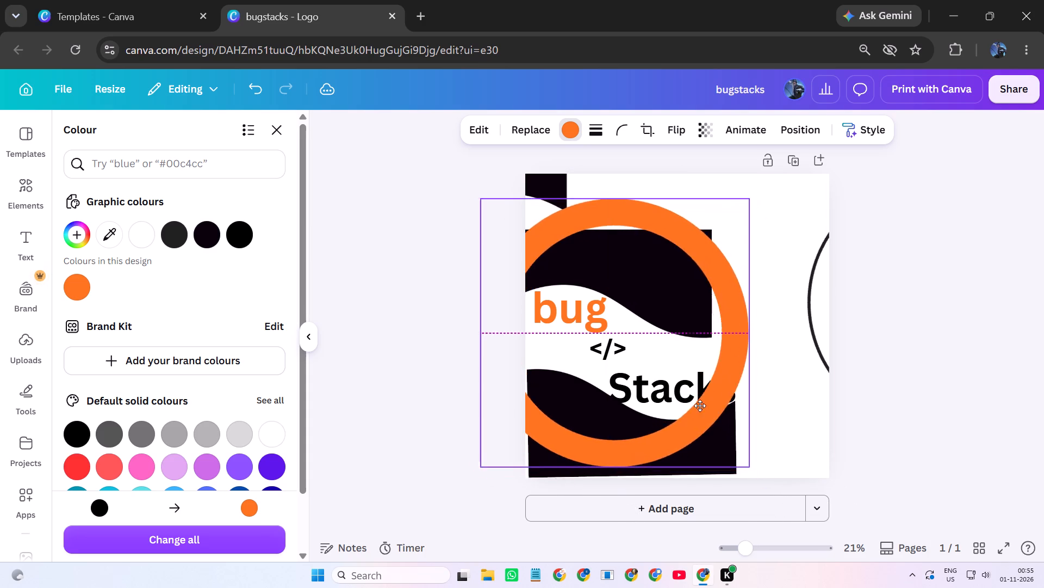
left_click_drag(700, 406, 703, 407)
left_click_drag(762, 469, 778, 483)
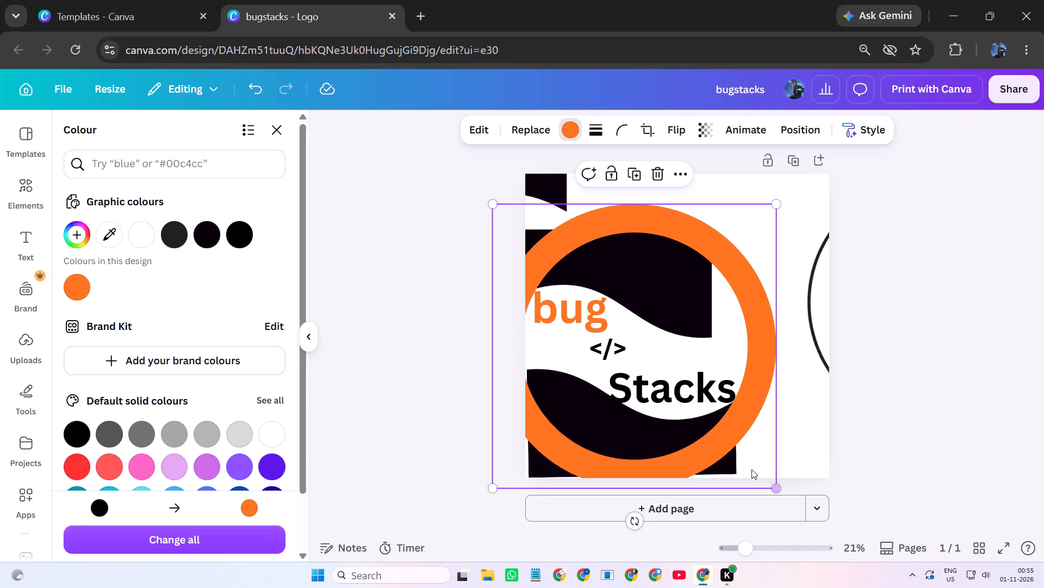
Move the orange ring away from the artwork, partly past the page's upper-right corner, and deselect it.
left_click_drag(734, 426, 787, 386)
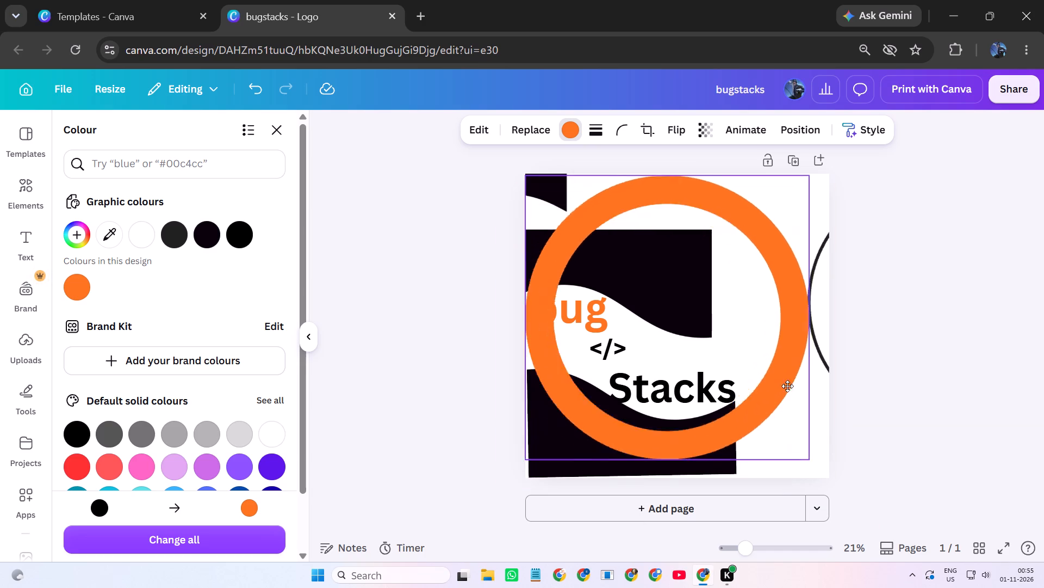
left_click_drag(787, 386, 1015, 296)
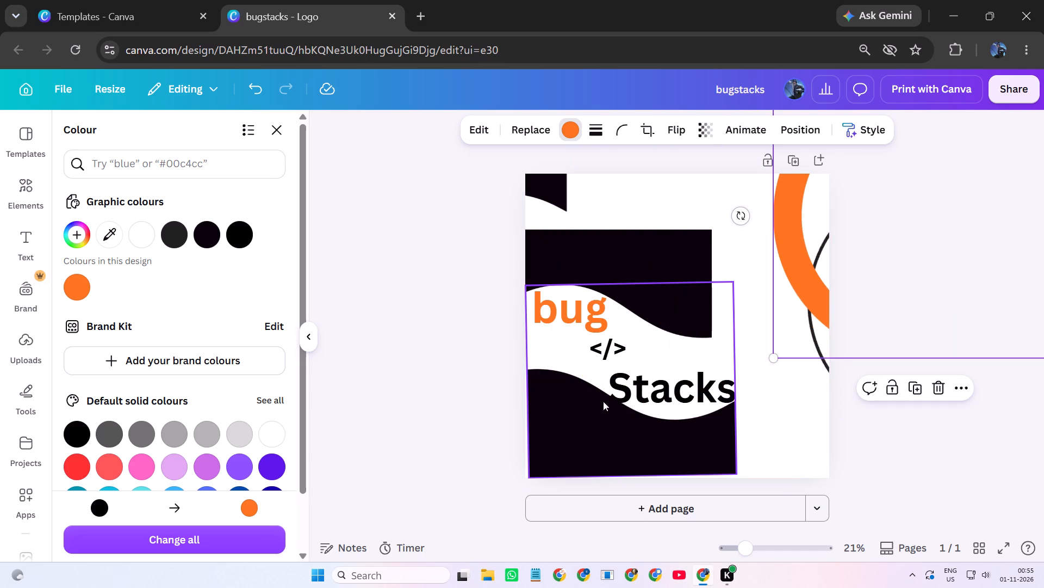
left_click(474, 353)
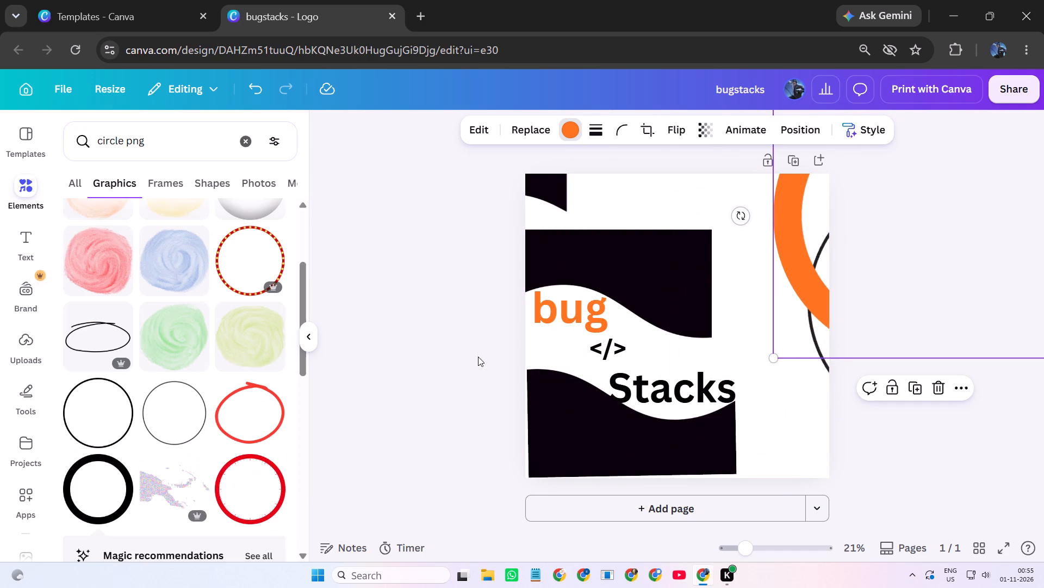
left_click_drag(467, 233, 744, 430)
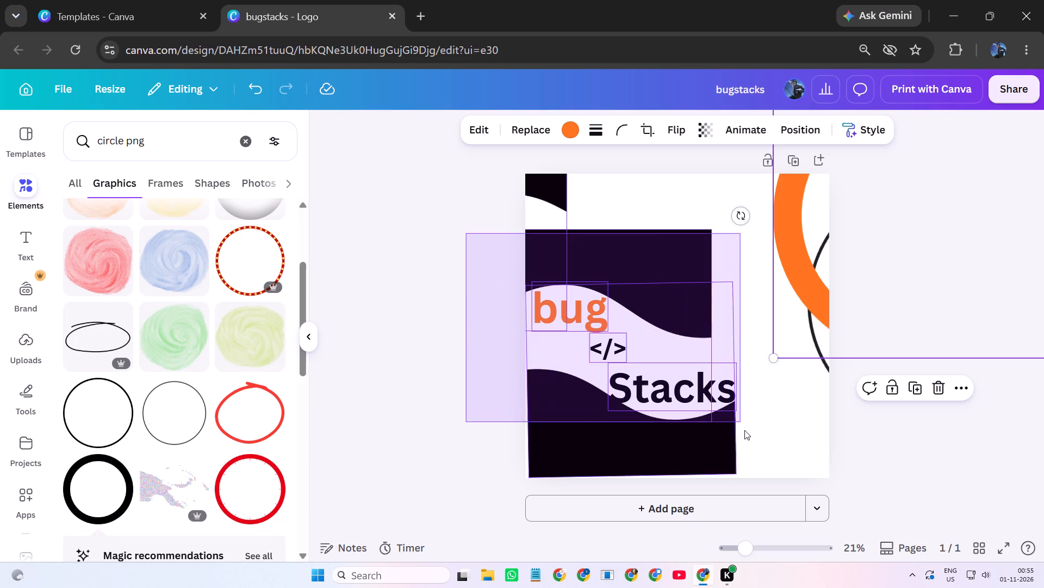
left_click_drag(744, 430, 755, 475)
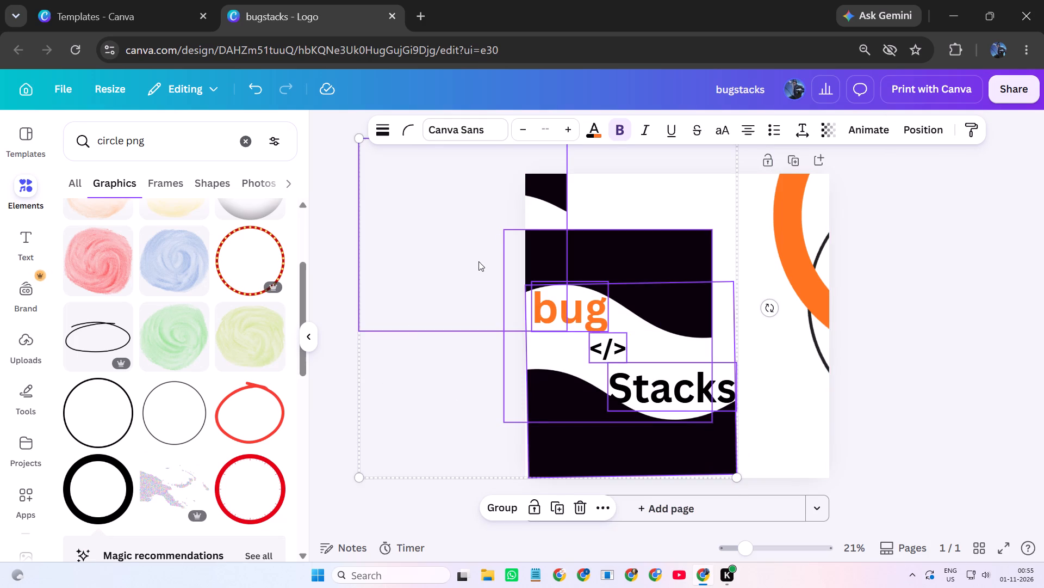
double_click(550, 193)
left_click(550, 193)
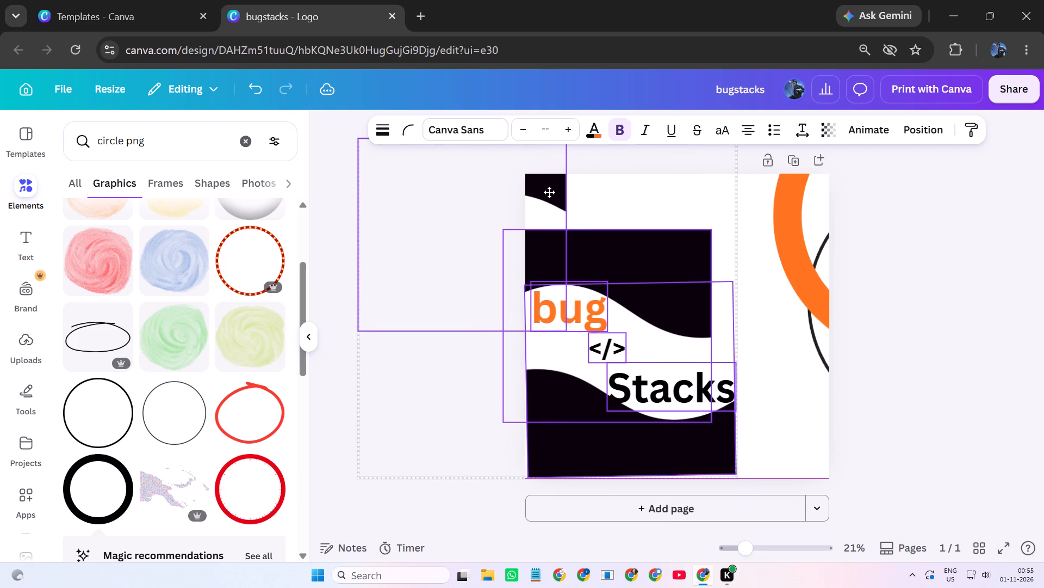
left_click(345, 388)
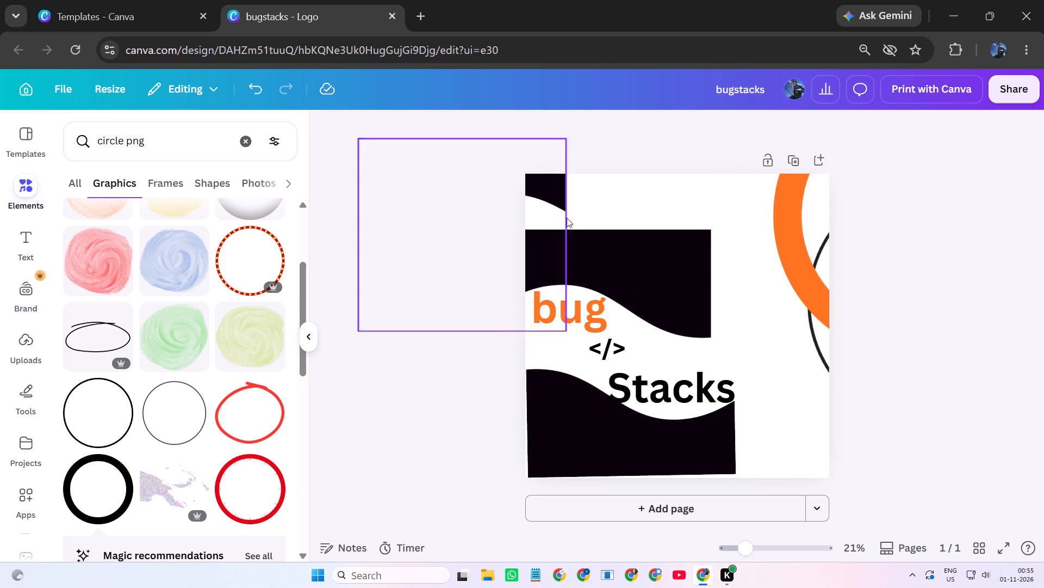
Delete the stray black wave at the page's top-left corner.
double_click(563, 188)
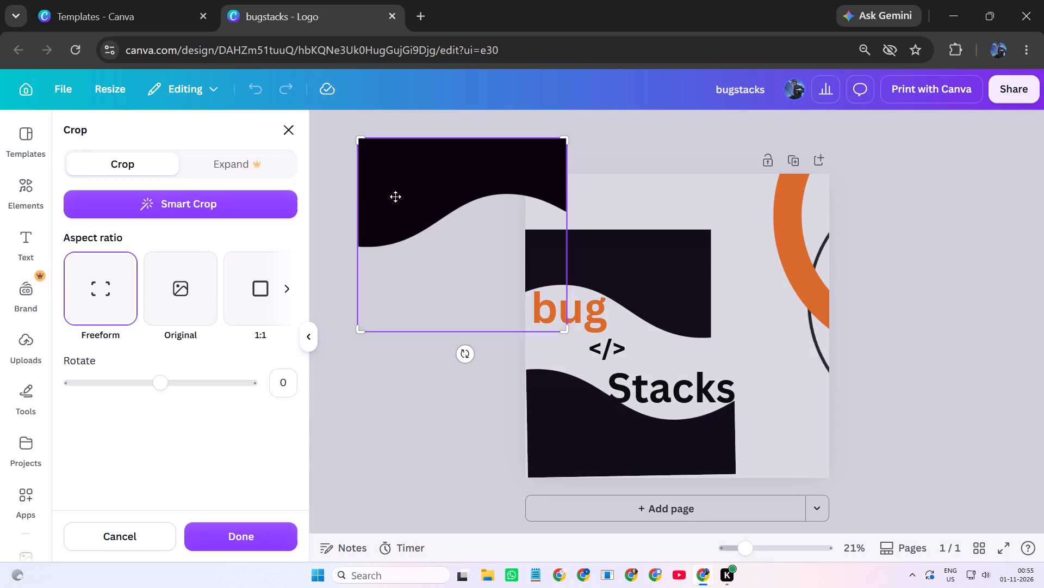
right_click(426, 207)
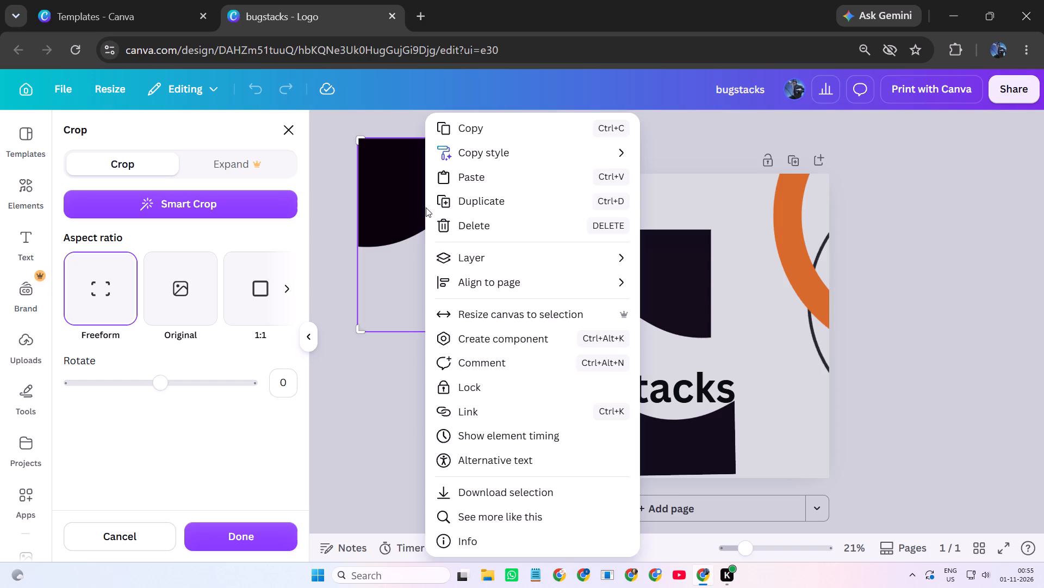
left_click(487, 224)
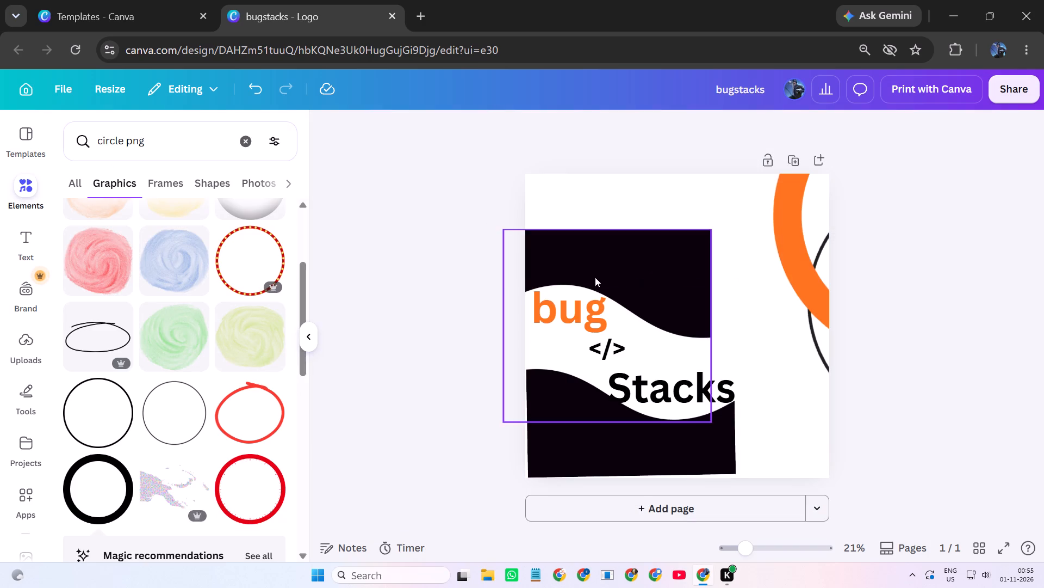
Move the orange ring back over the top of the page, clear of the thin black circle at the page's right edge.
triple_click(822, 343)
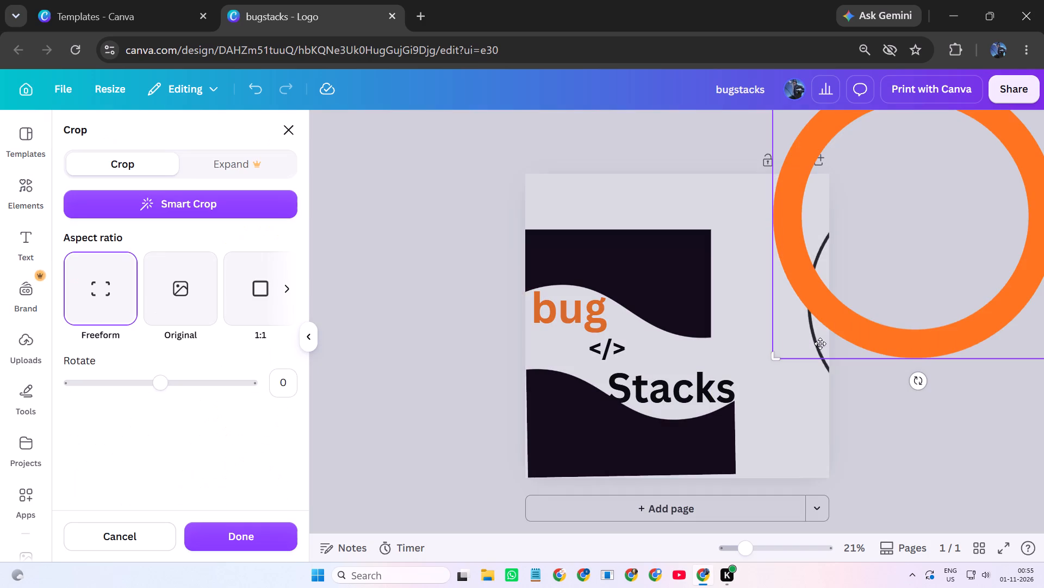
left_click_drag(852, 298, 592, 176)
left_click(600, 185)
left_click_drag(793, 219, 581, 139)
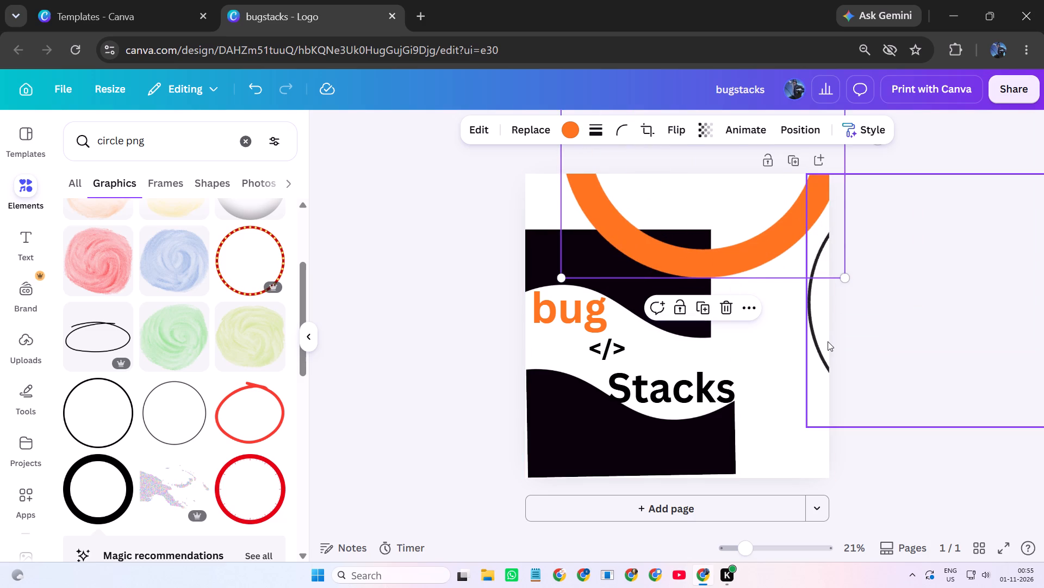
Delete the thin black circle at the page's right edge.
left_click(828, 341)
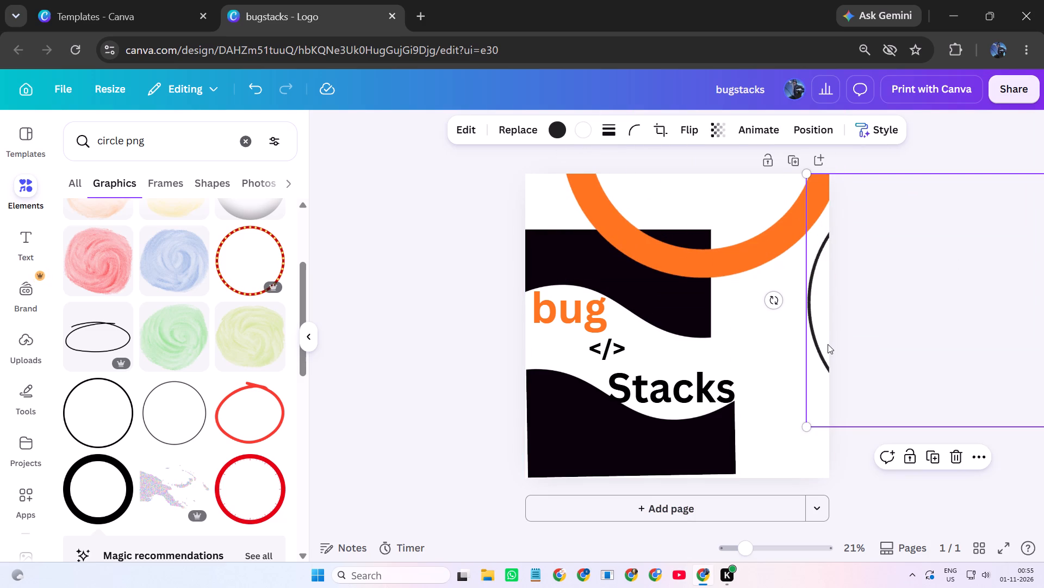
left_click(956, 458)
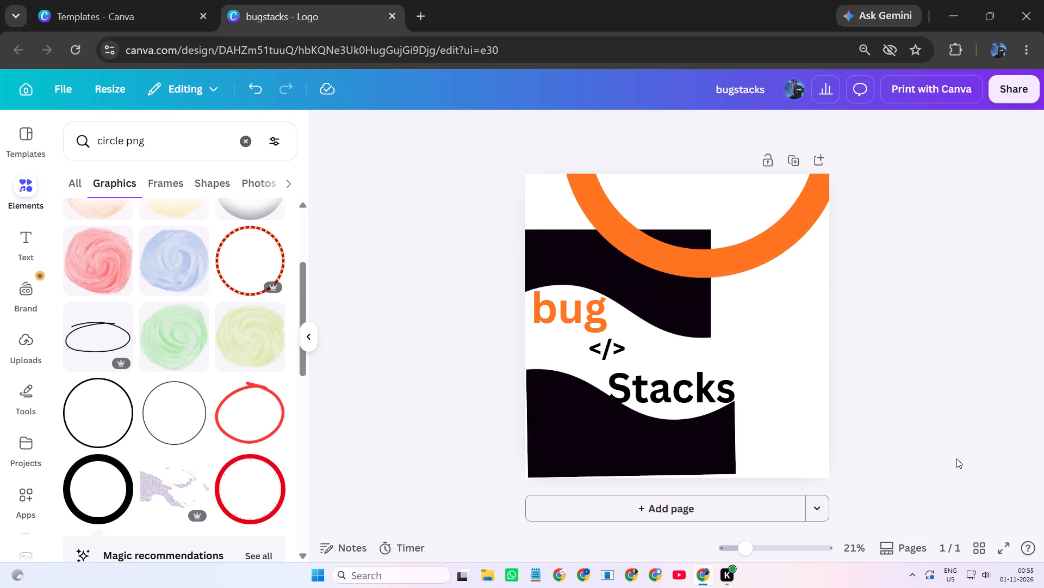
Move the orange ring aside past the page's right edge and group the black waves, brand words and code symbol.
left_click_drag(762, 245, 986, 304)
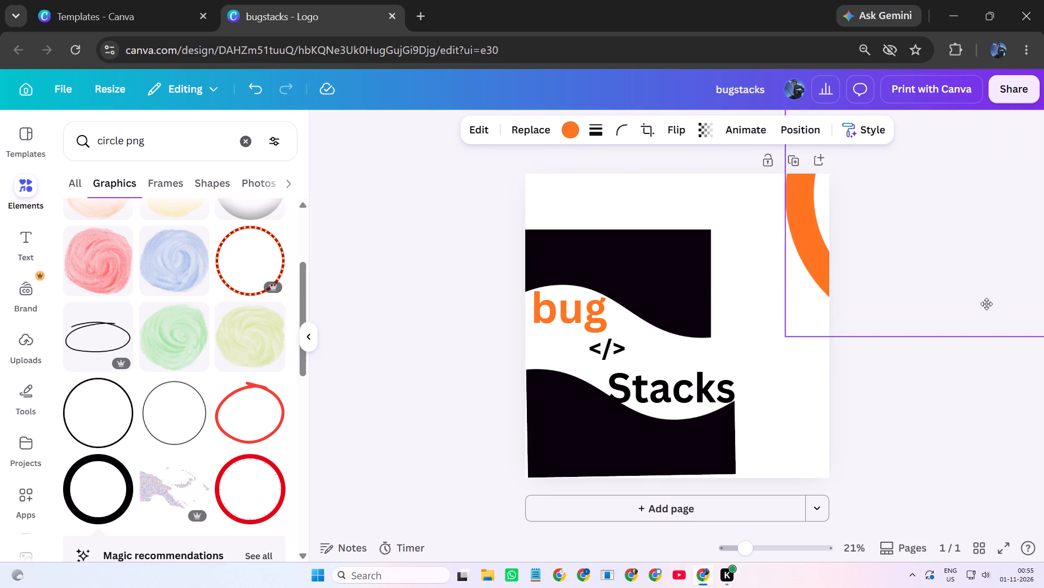
left_click_drag(986, 304, 986, 304)
left_click_drag(478, 205, 734, 501)
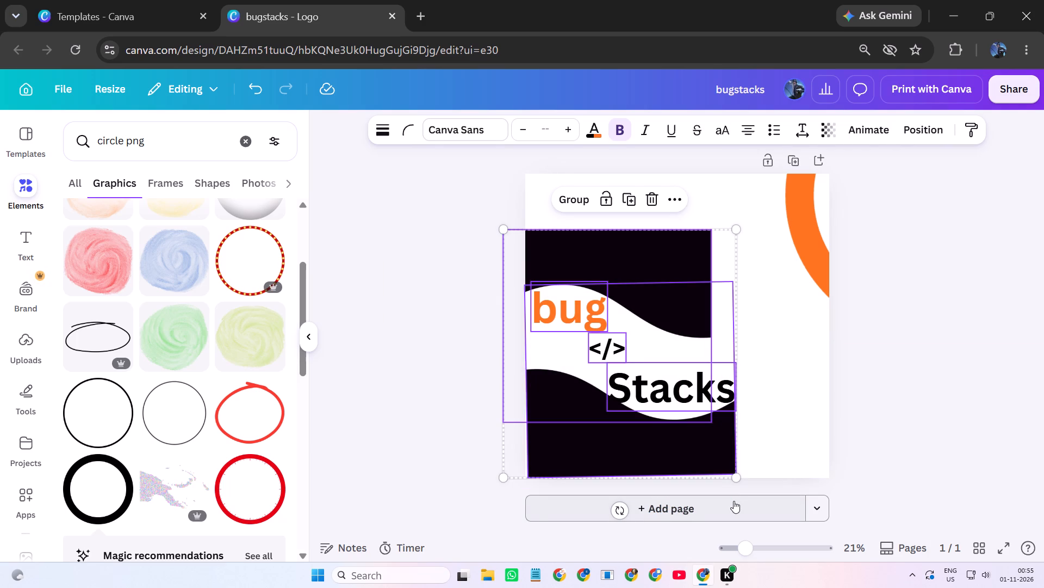
key("ctrl+g")
key("ctrl+g")
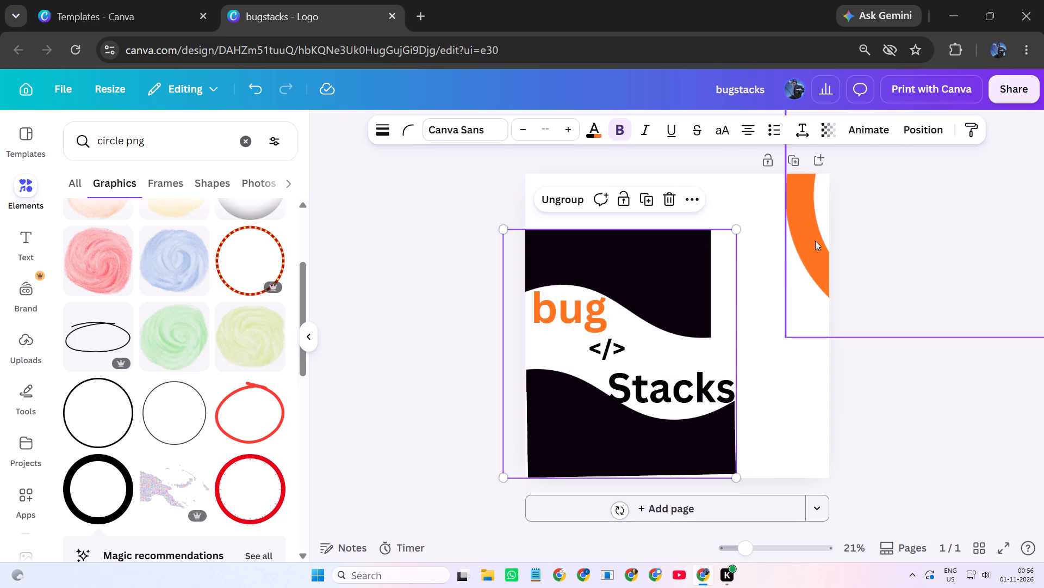
Move the grouped artwork right, nearer the middle of the page, and deselect it.
left_click_drag(636, 292, 679, 291)
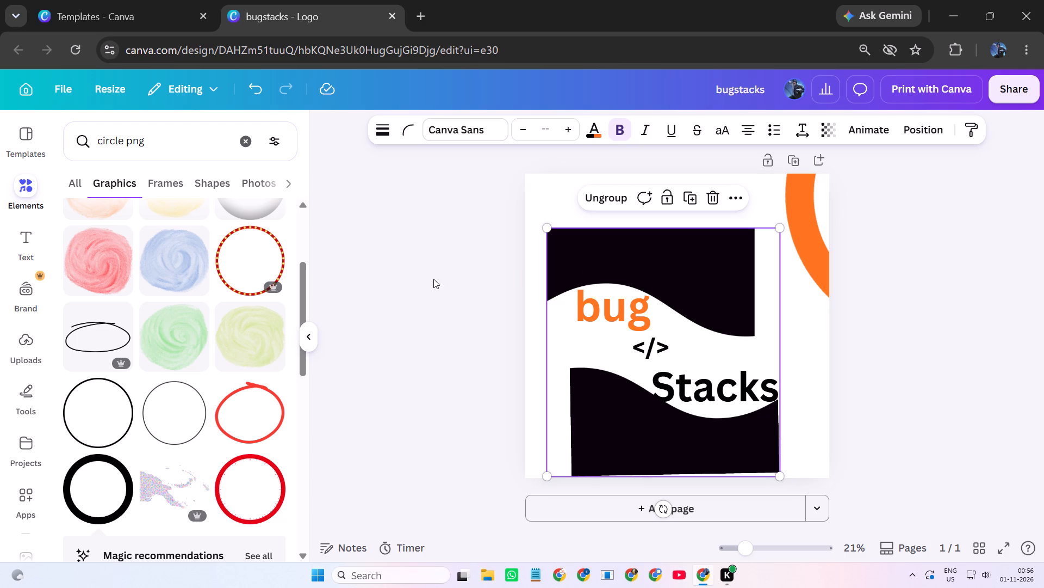
left_click(418, 279)
Move the orange ring back over the grouped artwork so that it encircles the waves and the word bug.
left_click_drag(807, 232, 569, 398)
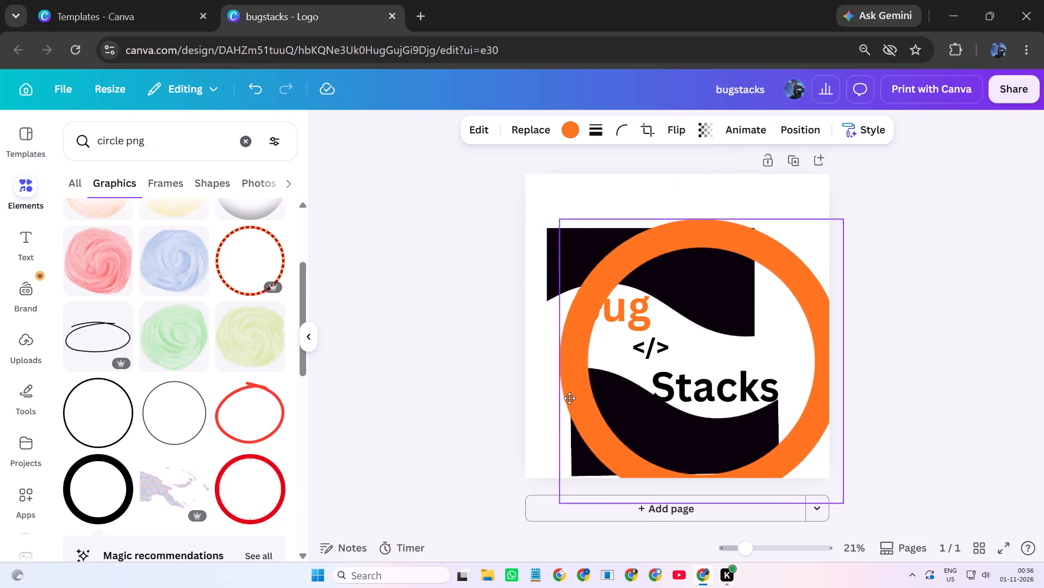
left_click_drag(569, 398, 545, 395)
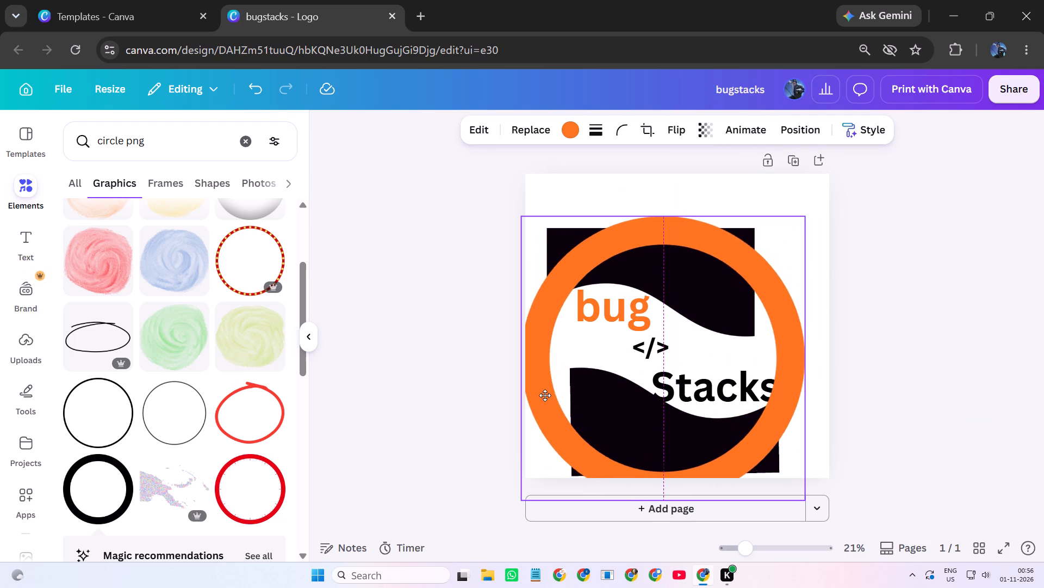
left_click_drag(545, 395, 557, 393)
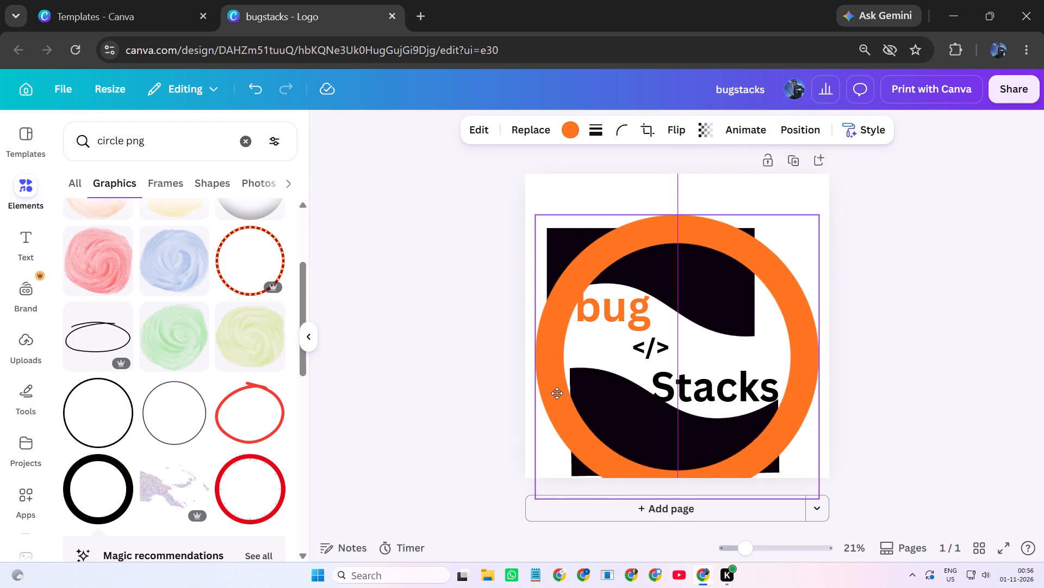
left_click_drag(557, 393, 547, 391)
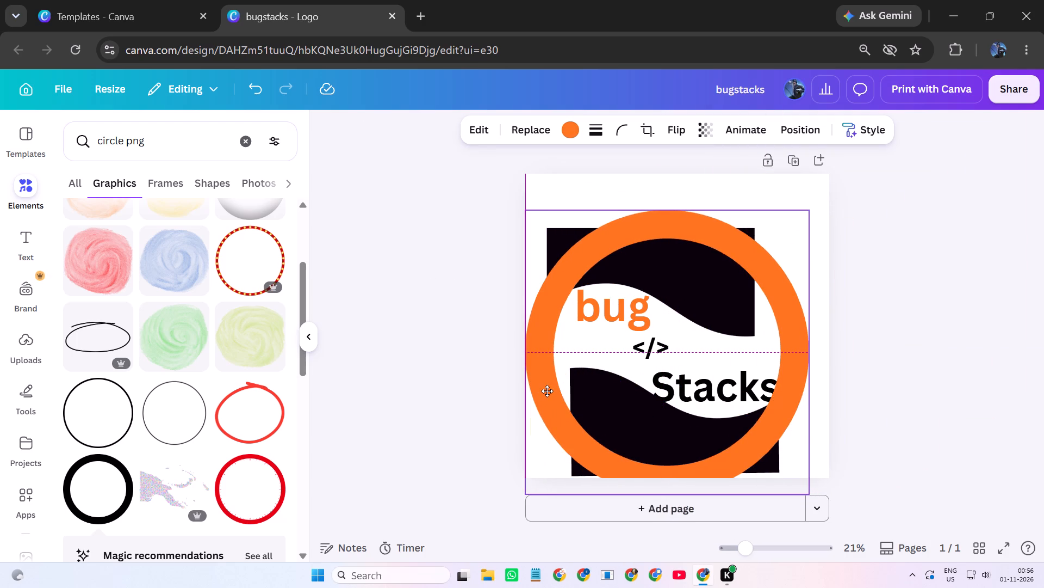
left_click_drag(547, 391, 559, 393)
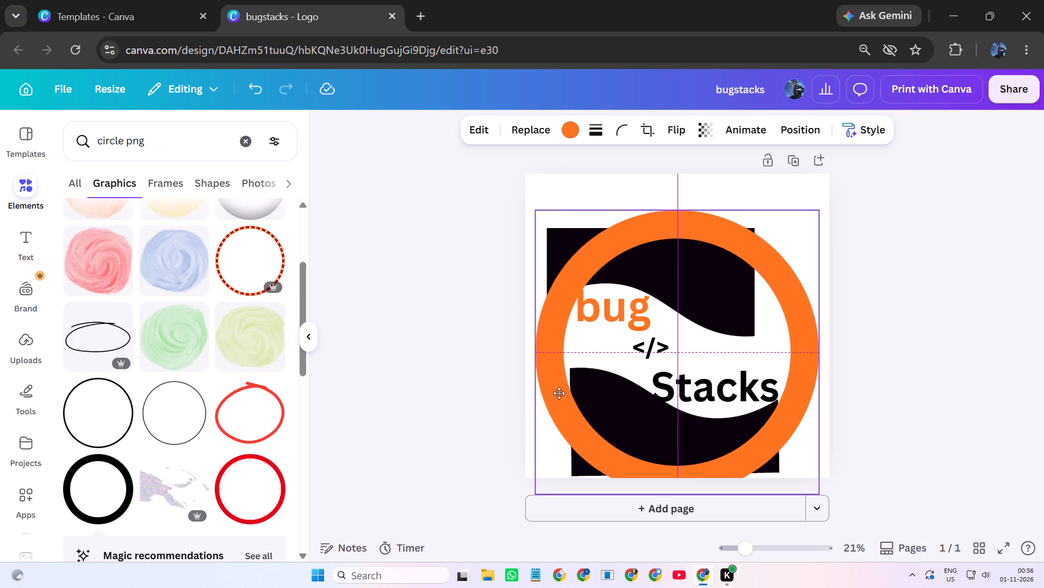
left_click_drag(559, 393, 526, 372)
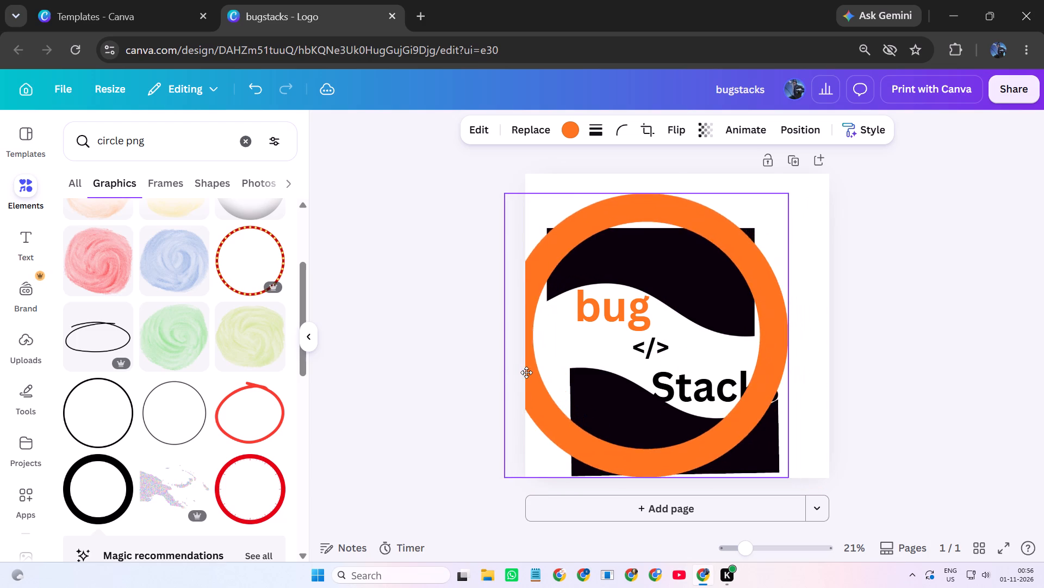
left_click_drag(526, 372, 542, 379)
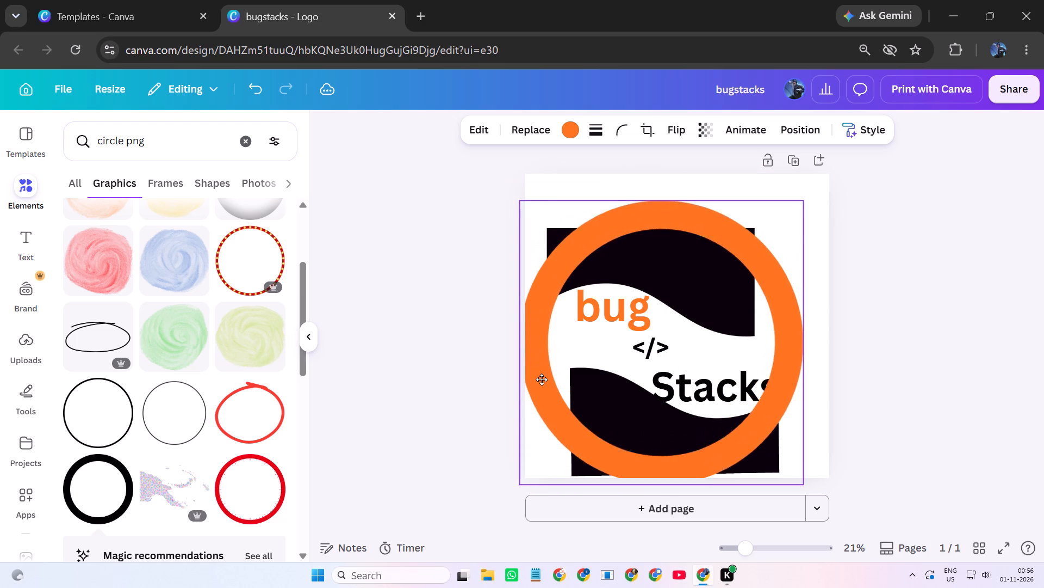
left_click_drag(542, 379, 541, 382)
left_click(541, 382)
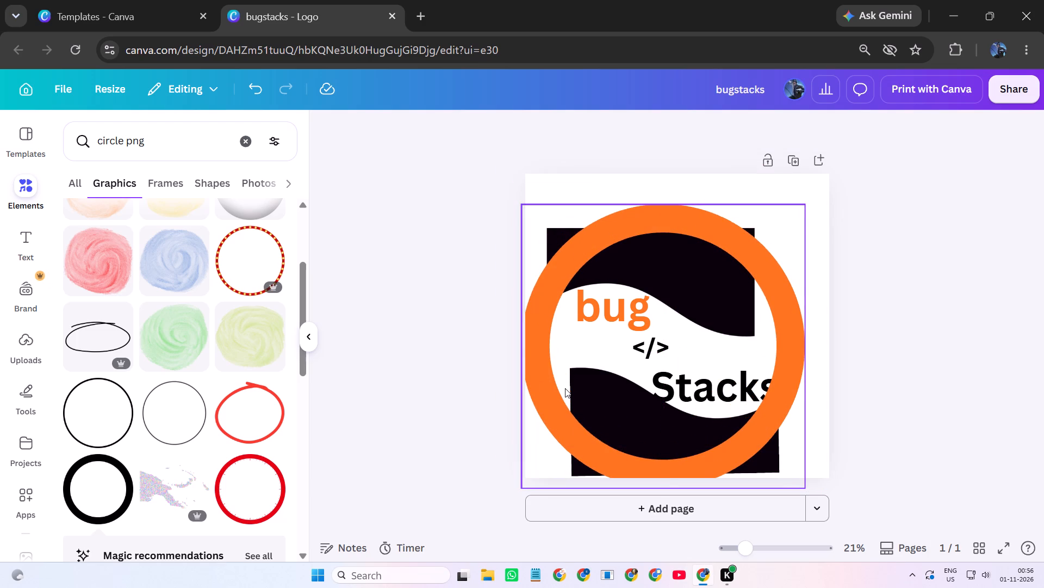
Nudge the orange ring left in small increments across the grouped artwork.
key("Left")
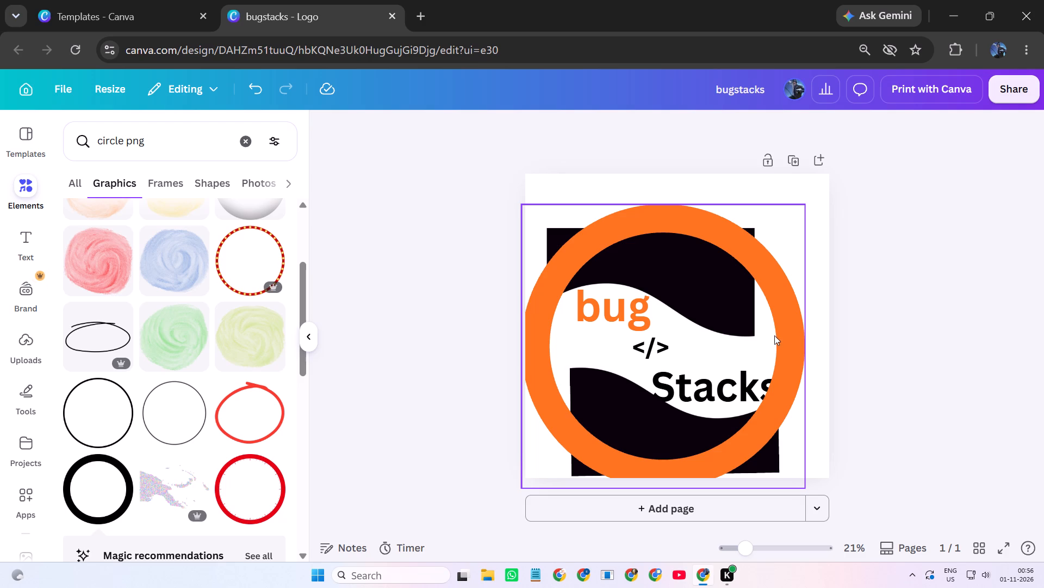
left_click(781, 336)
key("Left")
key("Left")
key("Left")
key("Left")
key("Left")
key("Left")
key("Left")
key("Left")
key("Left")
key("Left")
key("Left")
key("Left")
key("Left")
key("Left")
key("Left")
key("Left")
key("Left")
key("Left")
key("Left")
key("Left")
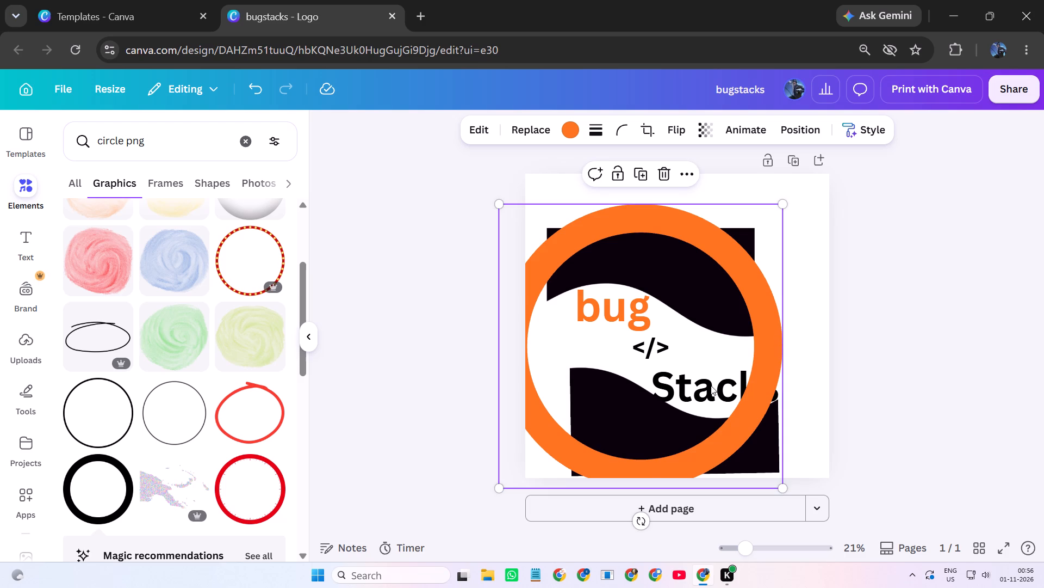
Move the orange ring up within the page's lower edge and enlarge it until the whole word Stacks fits inside.
left_click(648, 468)
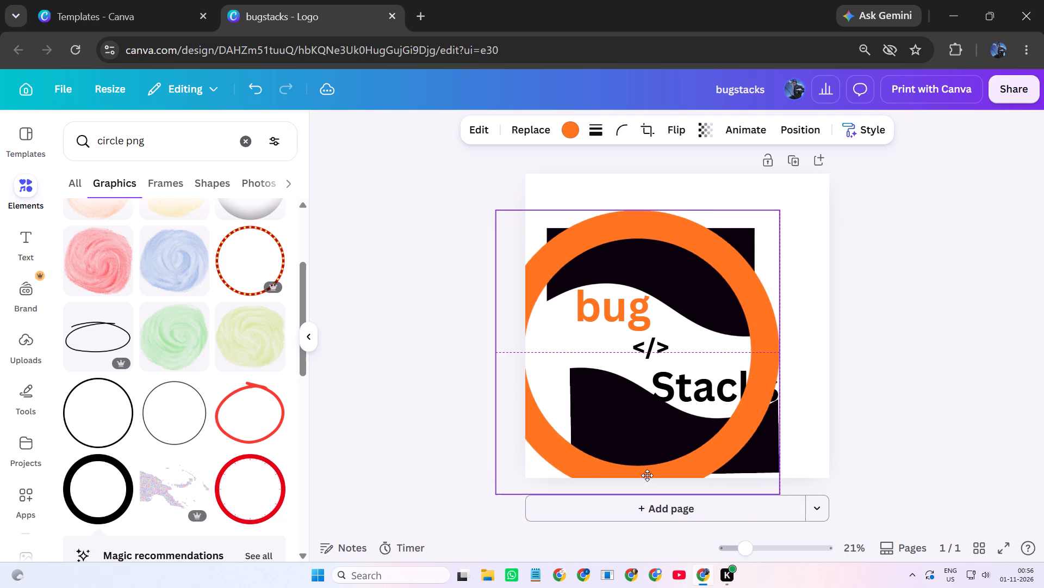
left_click_drag(661, 467, 681, 467)
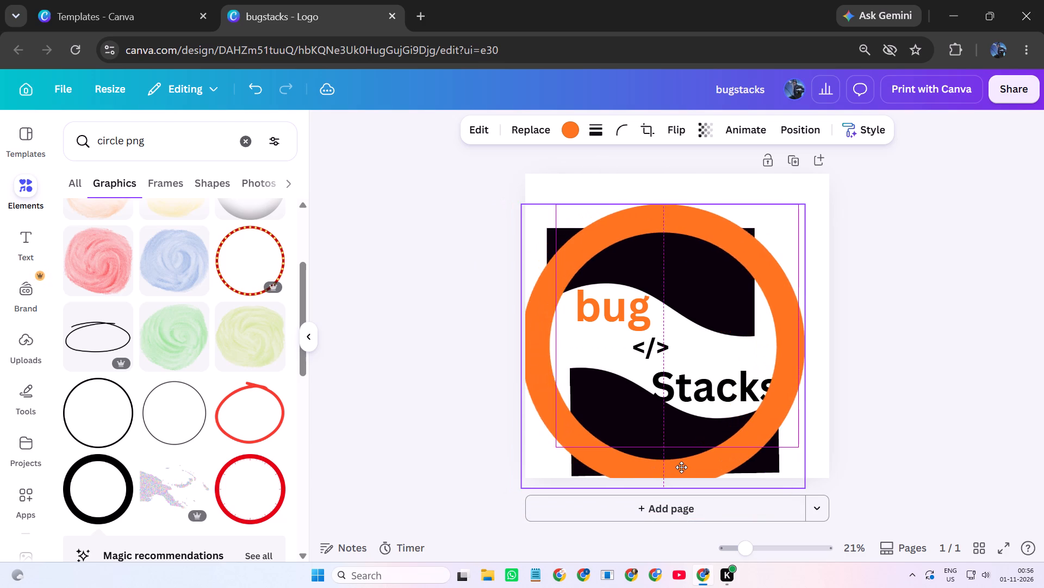
left_click_drag(681, 467, 664, 452)
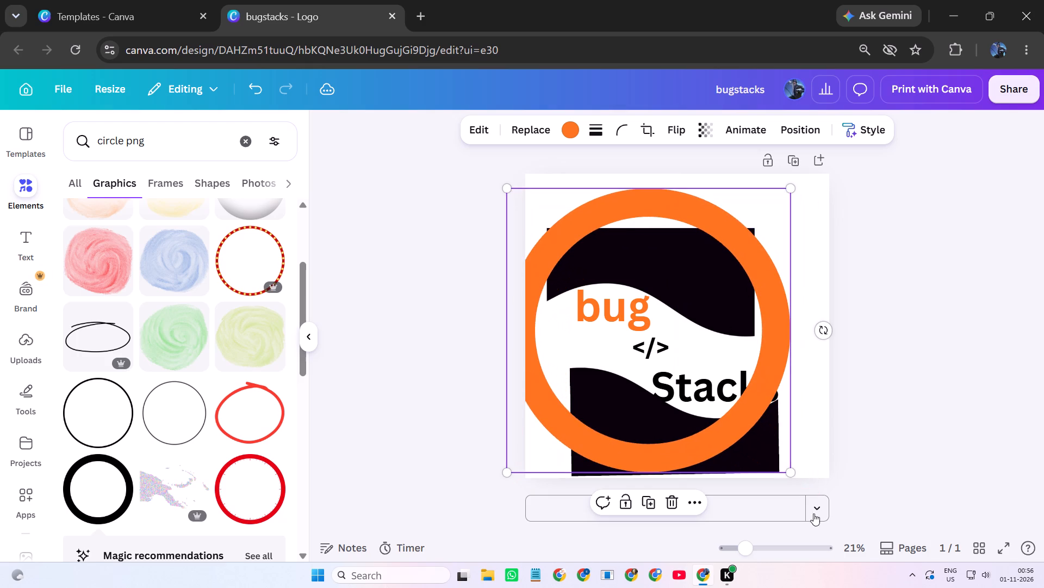
left_click_drag(788, 471, 840, 494)
left_click(840, 494)
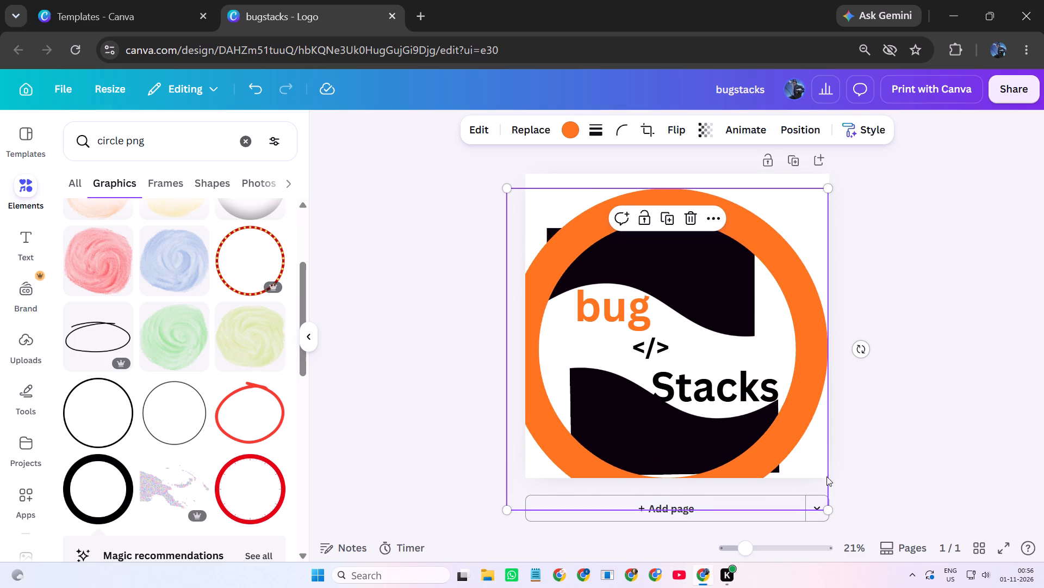
Move the orange ring aside to the right and shift the grouped artwork up and right to the page's middle.
left_click_drag(719, 391, 714, 375)
left_click_drag(737, 379, 891, 386)
left_click_drag(612, 379, 616, 348)
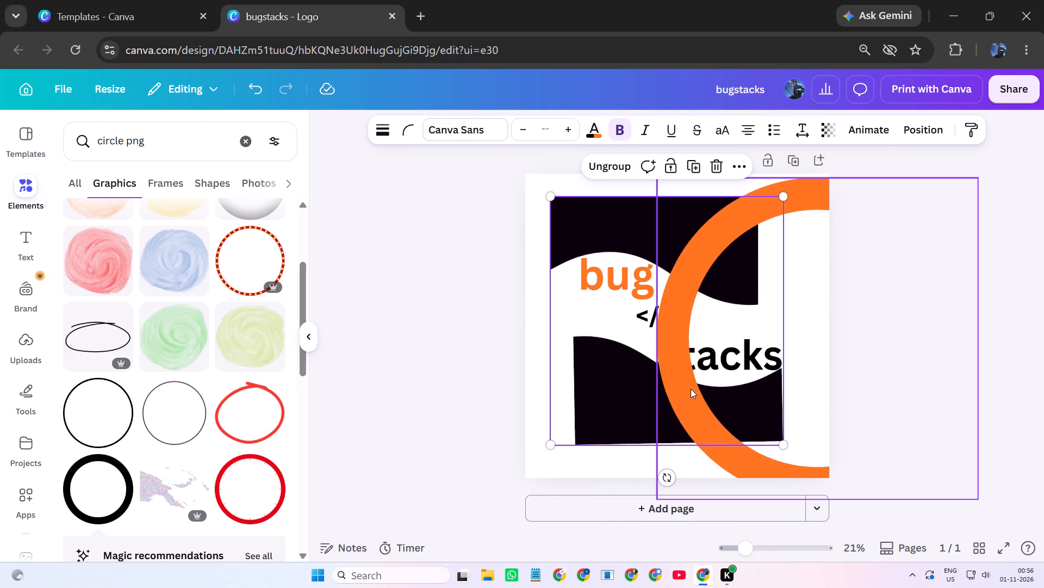
left_click_drag(691, 389, 707, 408)
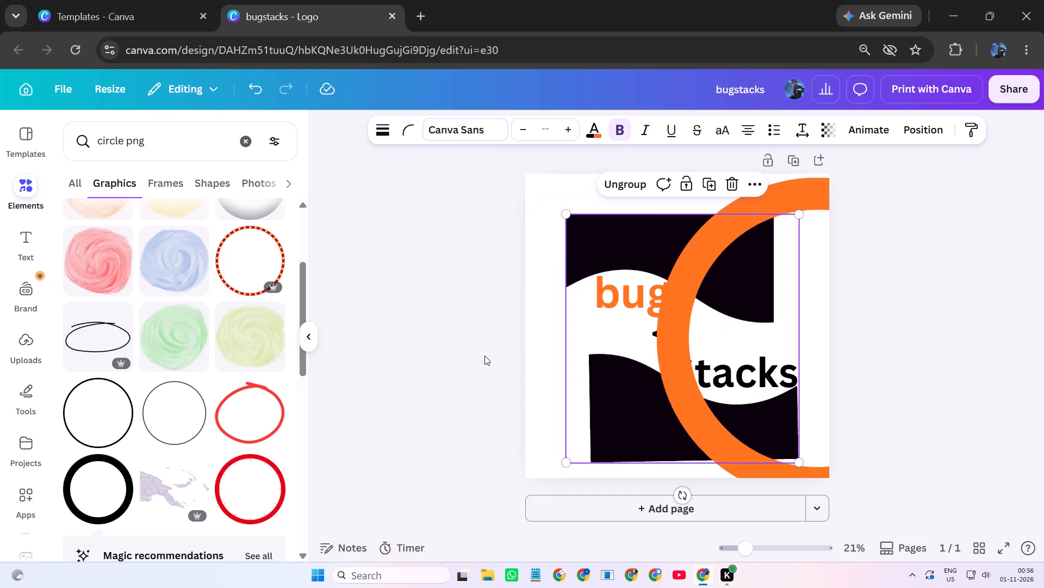
left_click(484, 356)
Place the orange ring back around the grouped artwork, with its outer edge meeting the page's top and right edges.
left_click_drag(770, 379, 635, 368)
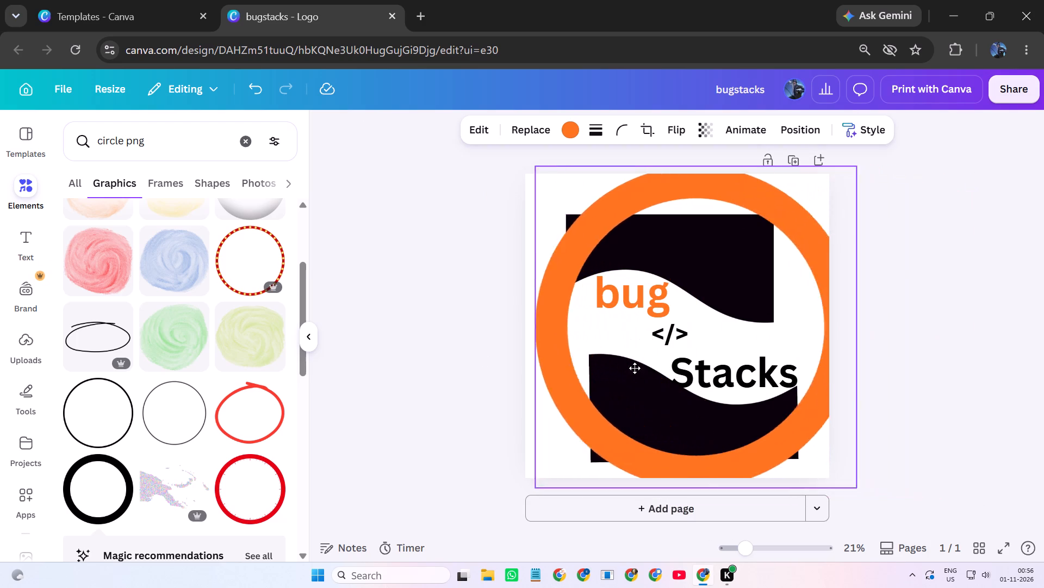
left_click_drag(635, 368, 606, 364)
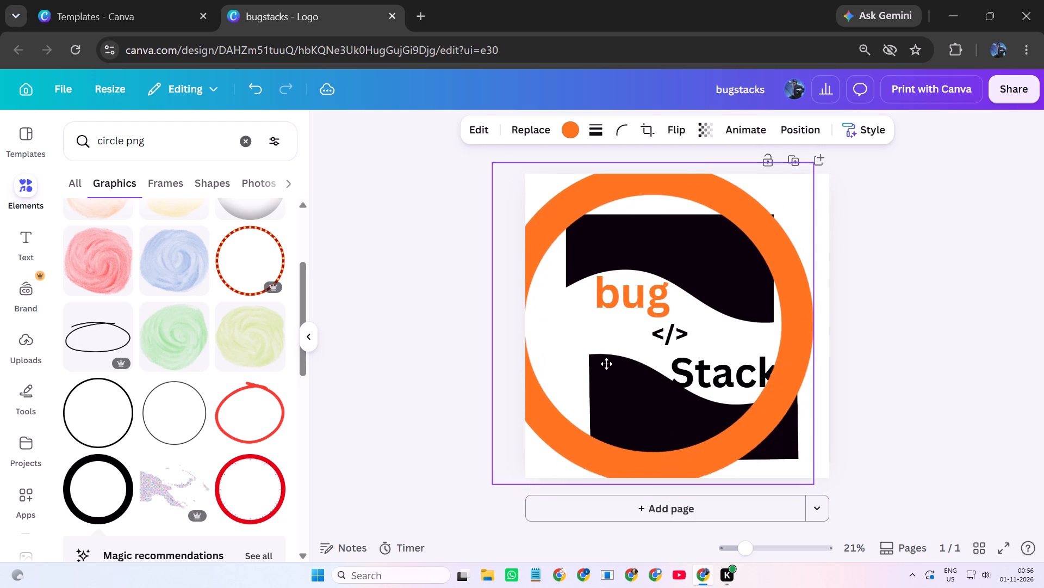
left_click_drag(606, 364, 605, 370)
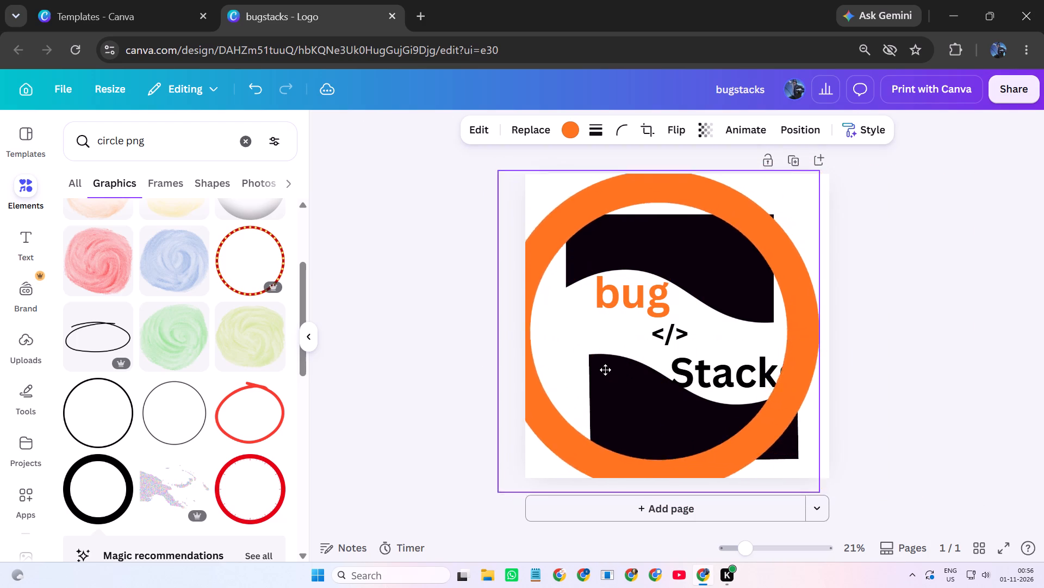
left_click_drag(605, 370, 632, 370)
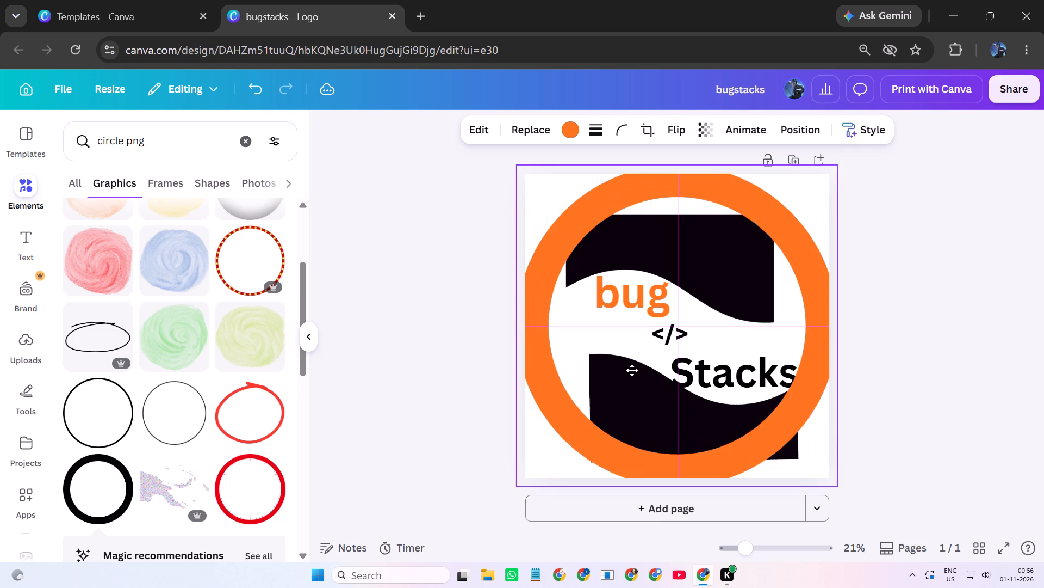
left_click_drag(632, 370, 624, 382)
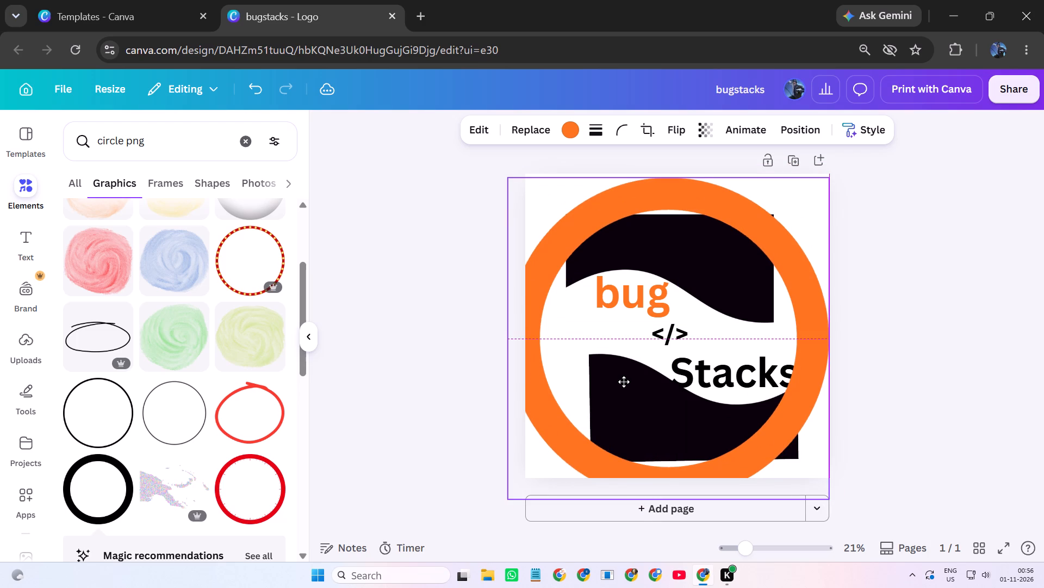
left_click_drag(624, 382, 622, 375)
Enlarge the grouped artwork proportionally and shift it up and left behind the orange ring.
left_click(643, 374)
left_click_drag(653, 383, 940, 390)
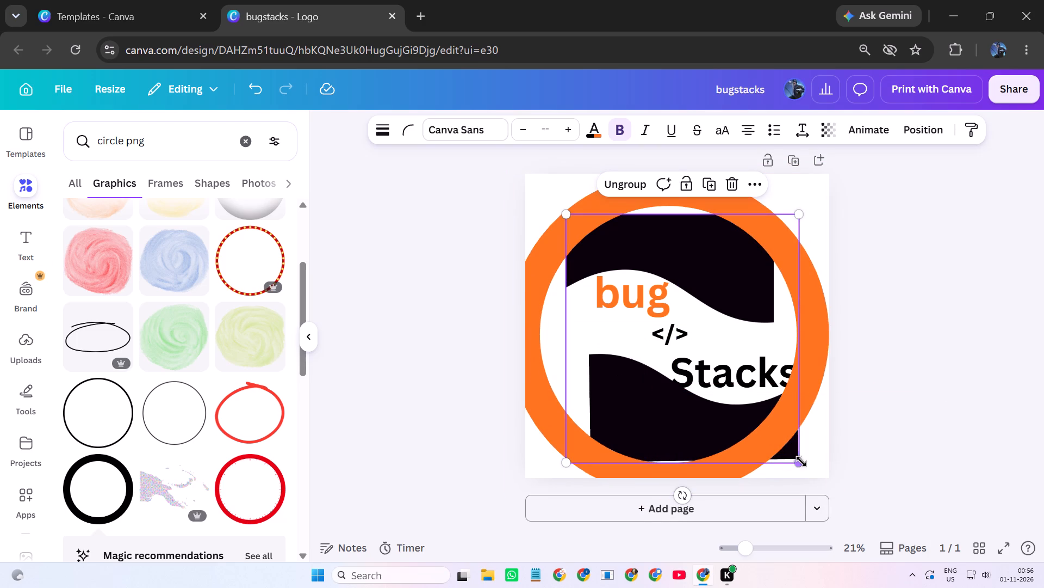
left_click_drag(798, 458, 823, 495)
left_click(823, 495)
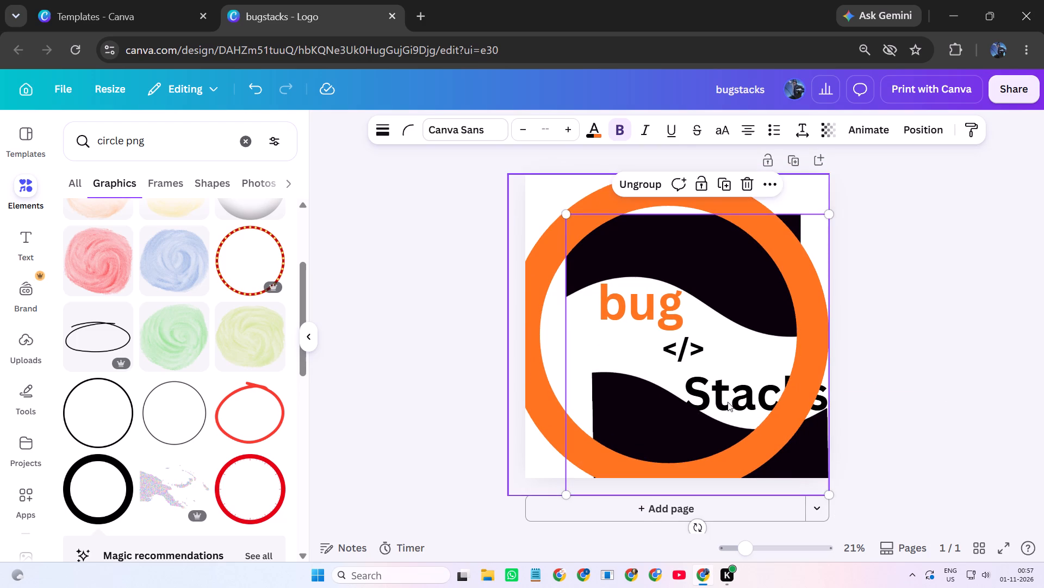
left_click_drag(728, 401, 723, 379)
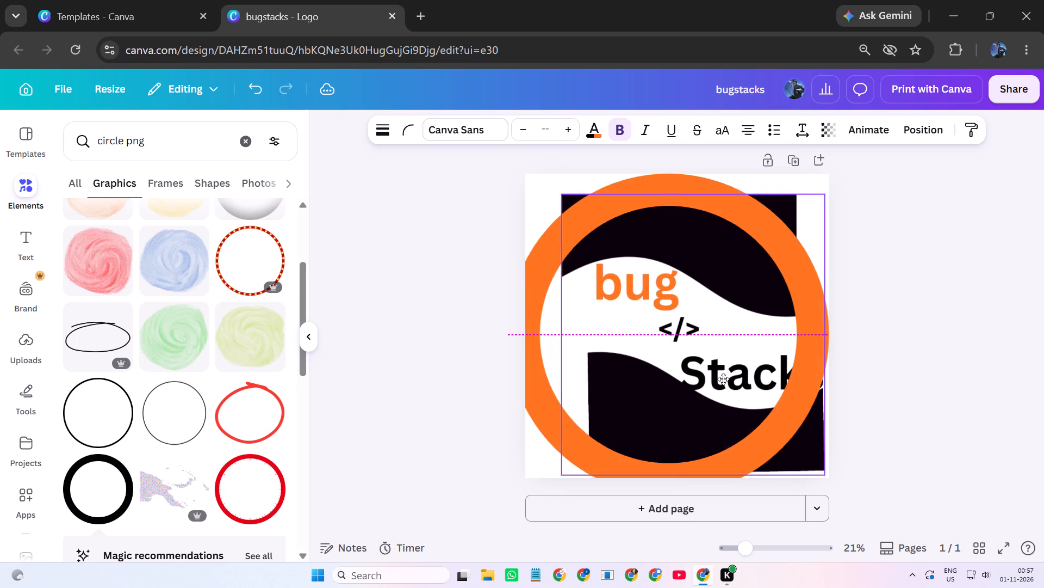
left_click_drag(723, 379, 712, 379)
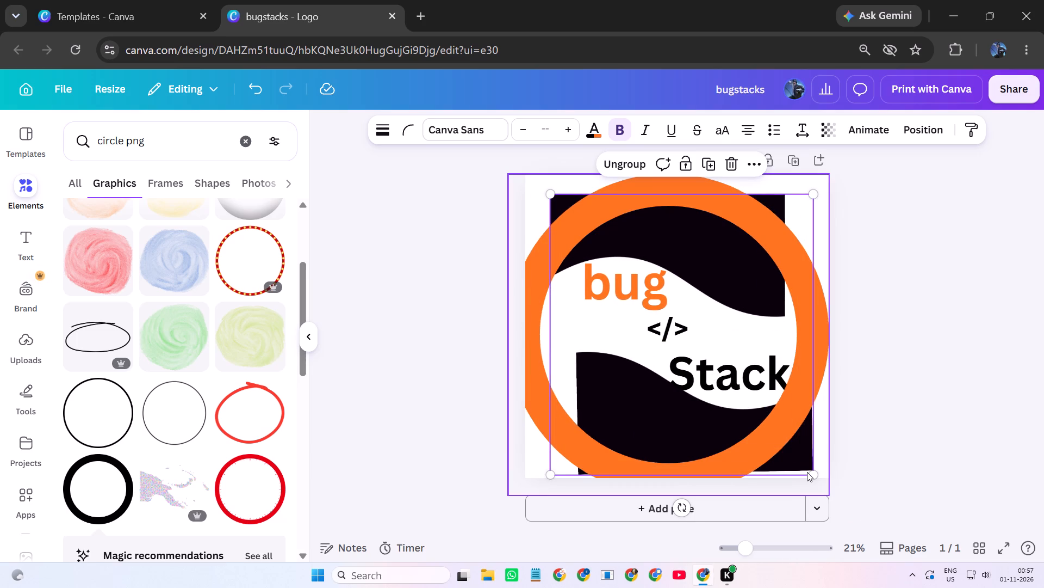
Enlarge the grouped artwork further and move it up and left so the black waves fill more of the ring, then deselect it.
left_click_drag(807, 472, 827, 481)
left_click_drag(830, 482, 850, 507)
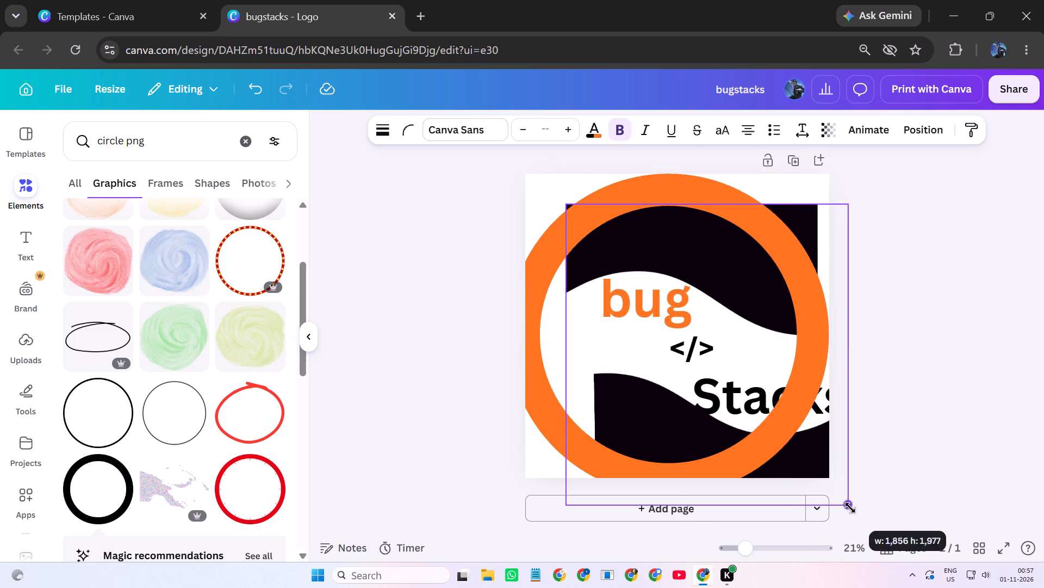
left_click_drag(850, 507, 857, 517)
left_click_drag(724, 395, 681, 354)
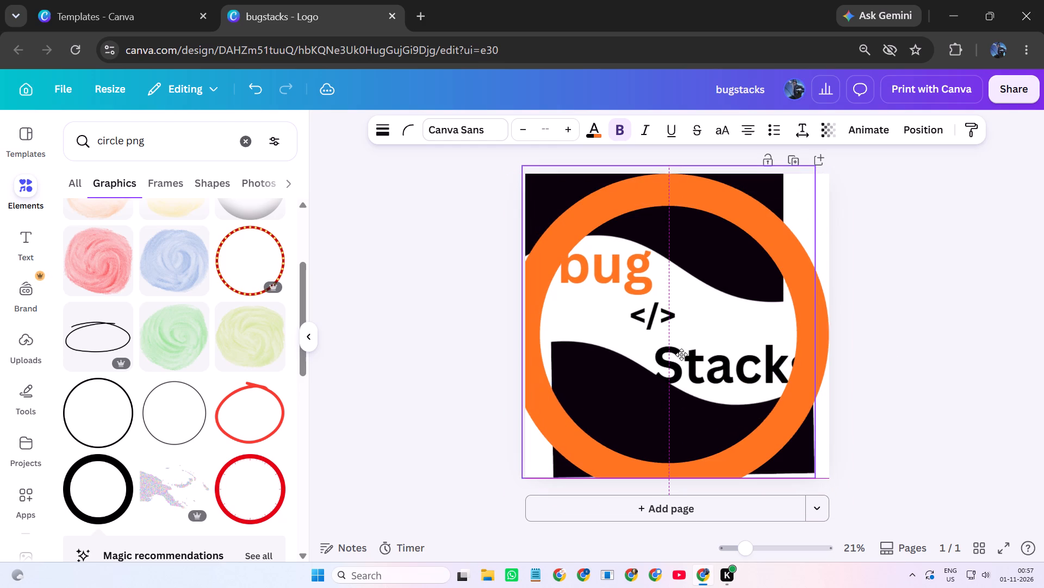
left_click_drag(681, 354, 693, 364)
left_click_drag(734, 455, 768, 454)
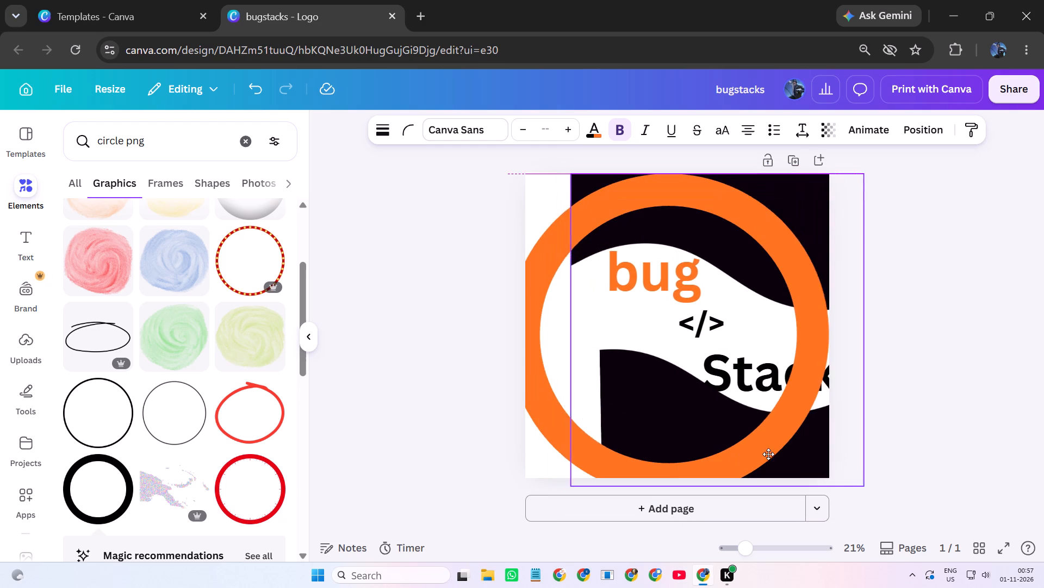
left_click_drag(768, 454, 726, 444)
left_click_drag(464, 455, 470, 453)
left_click_drag(589, 429, 590, 429)
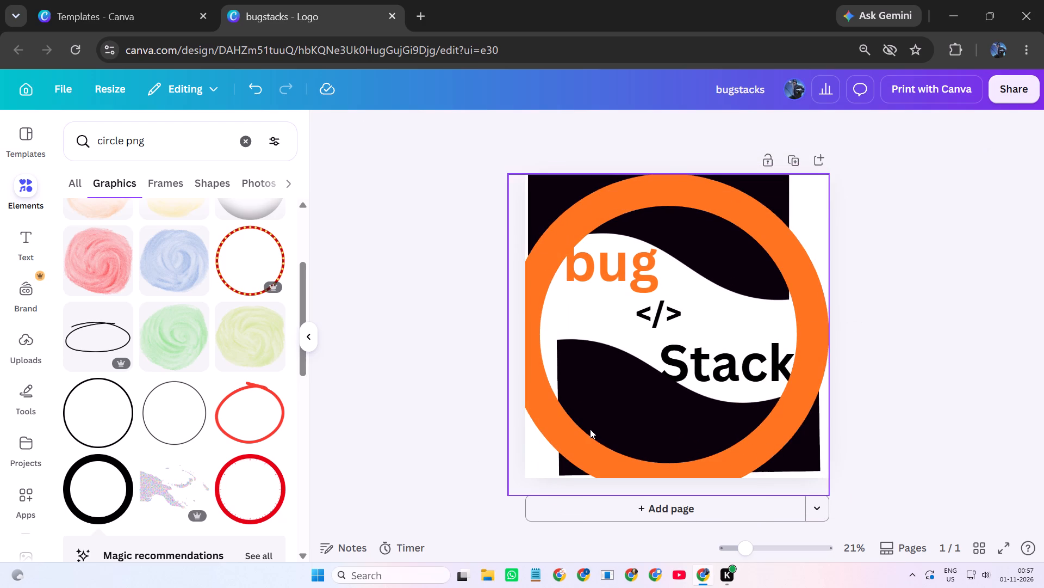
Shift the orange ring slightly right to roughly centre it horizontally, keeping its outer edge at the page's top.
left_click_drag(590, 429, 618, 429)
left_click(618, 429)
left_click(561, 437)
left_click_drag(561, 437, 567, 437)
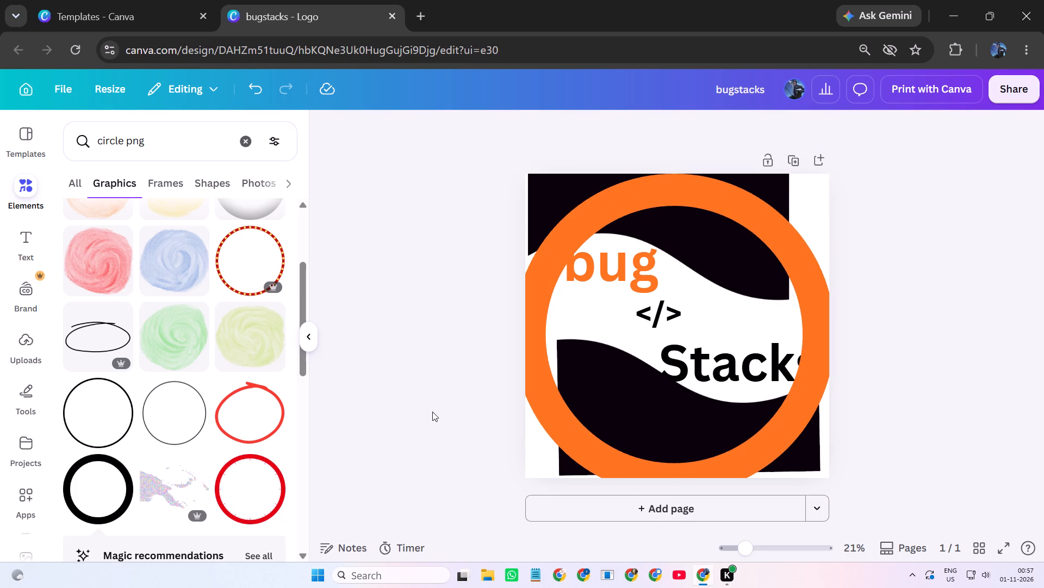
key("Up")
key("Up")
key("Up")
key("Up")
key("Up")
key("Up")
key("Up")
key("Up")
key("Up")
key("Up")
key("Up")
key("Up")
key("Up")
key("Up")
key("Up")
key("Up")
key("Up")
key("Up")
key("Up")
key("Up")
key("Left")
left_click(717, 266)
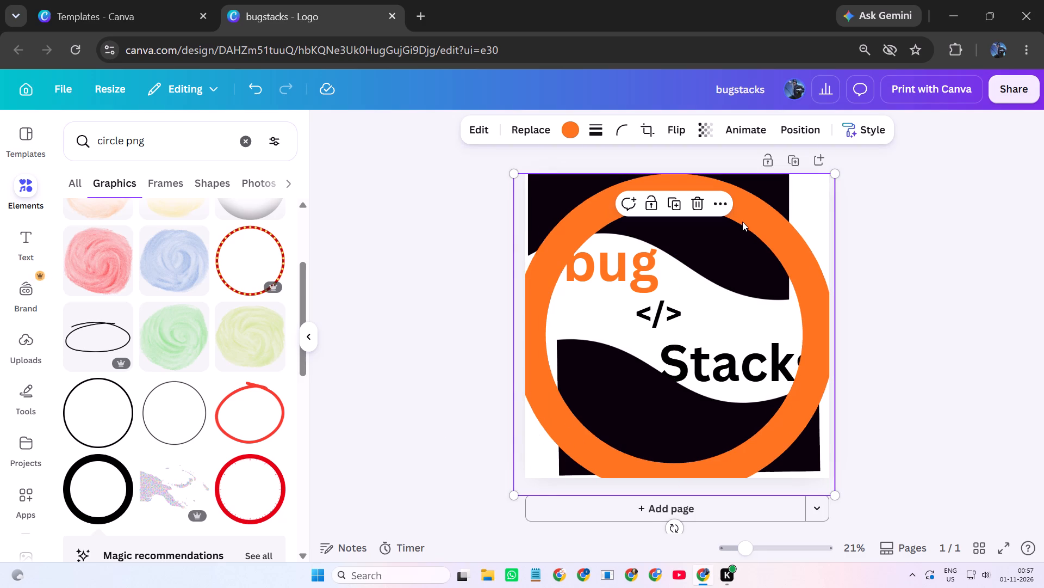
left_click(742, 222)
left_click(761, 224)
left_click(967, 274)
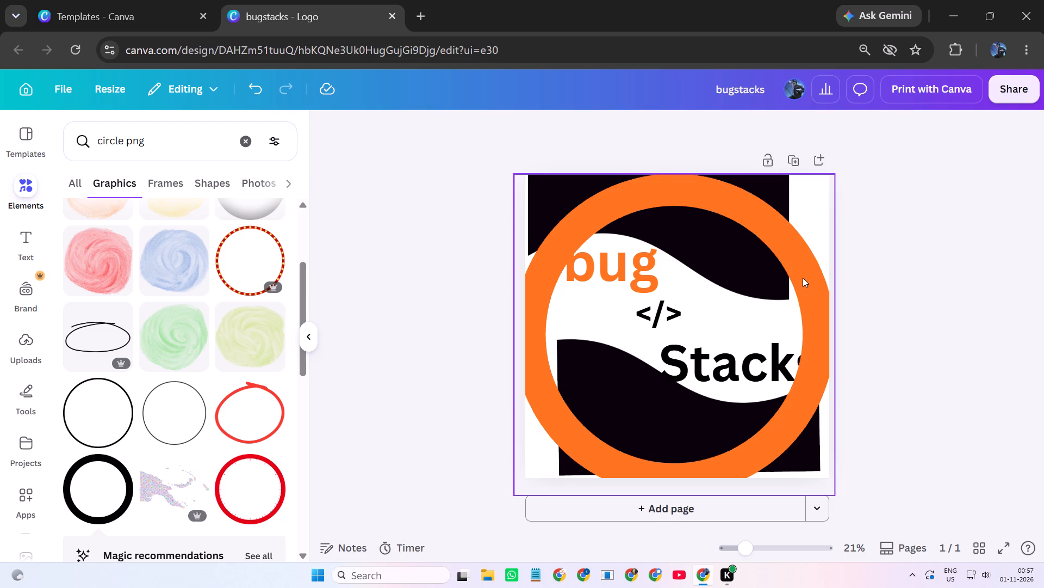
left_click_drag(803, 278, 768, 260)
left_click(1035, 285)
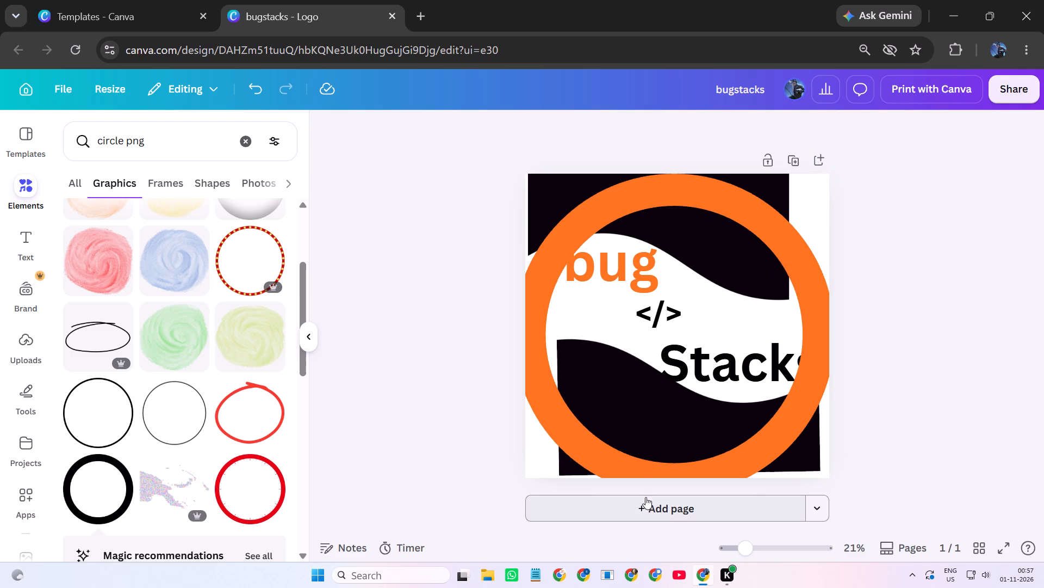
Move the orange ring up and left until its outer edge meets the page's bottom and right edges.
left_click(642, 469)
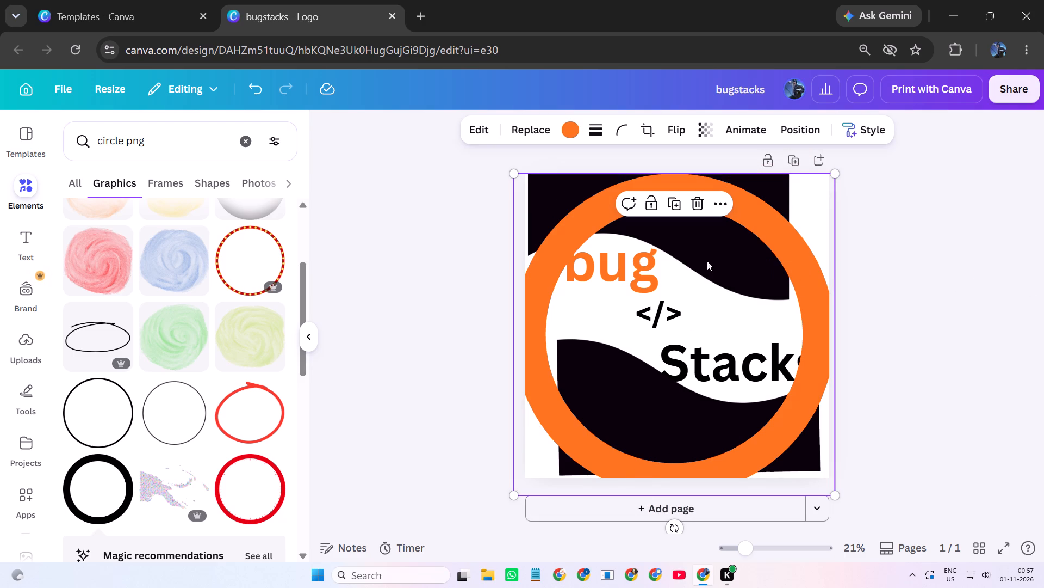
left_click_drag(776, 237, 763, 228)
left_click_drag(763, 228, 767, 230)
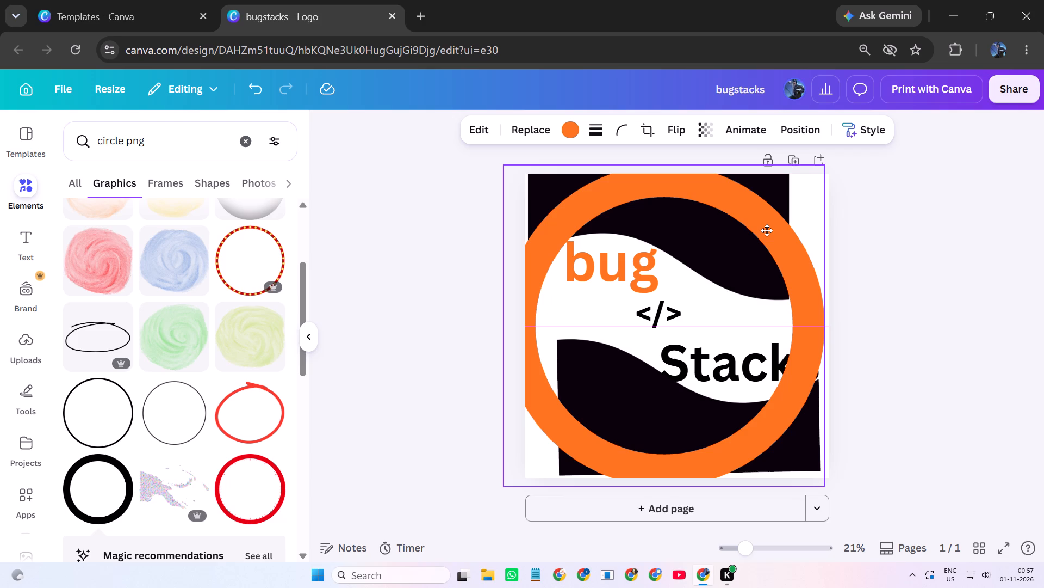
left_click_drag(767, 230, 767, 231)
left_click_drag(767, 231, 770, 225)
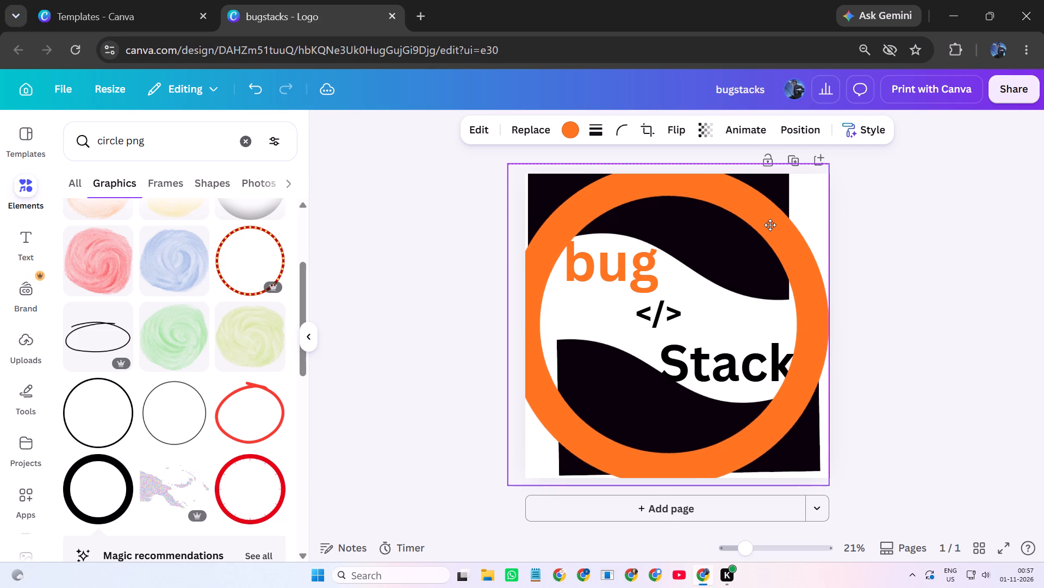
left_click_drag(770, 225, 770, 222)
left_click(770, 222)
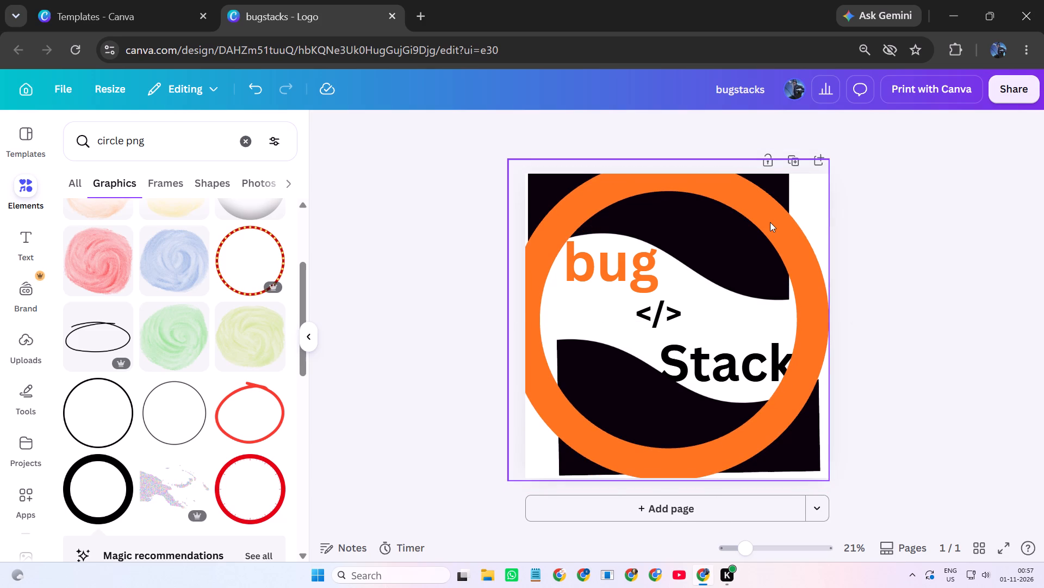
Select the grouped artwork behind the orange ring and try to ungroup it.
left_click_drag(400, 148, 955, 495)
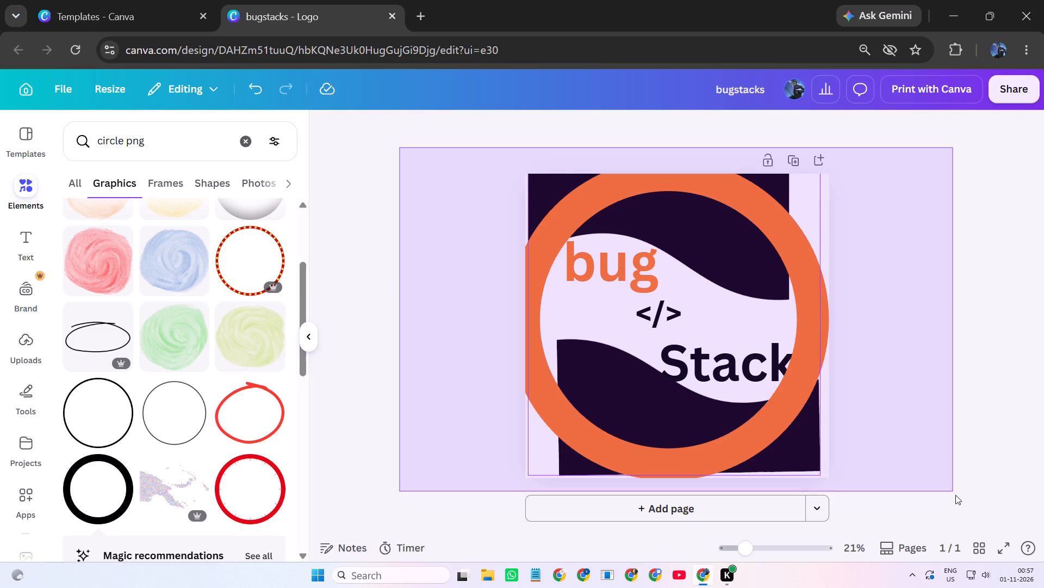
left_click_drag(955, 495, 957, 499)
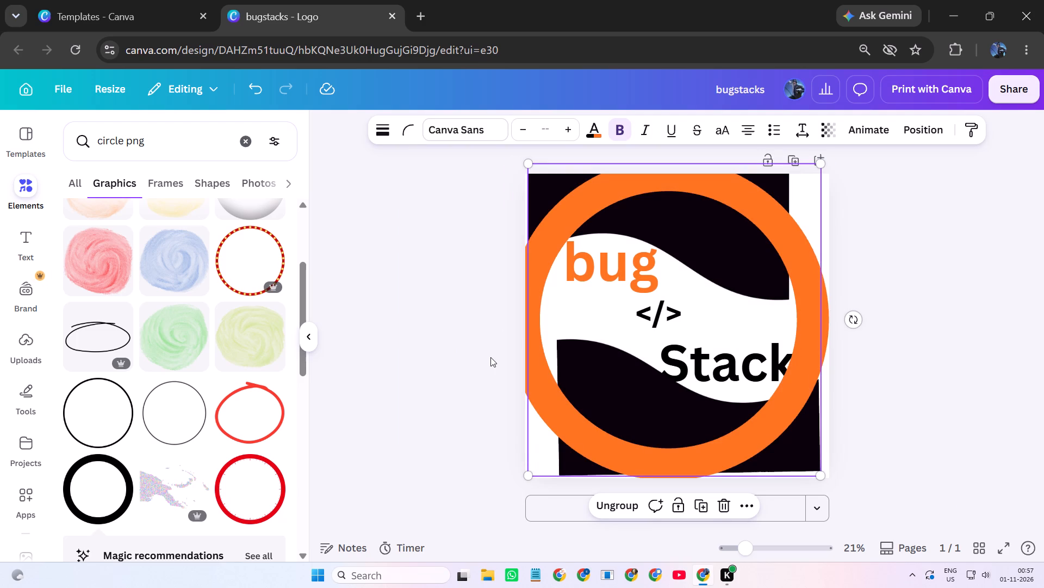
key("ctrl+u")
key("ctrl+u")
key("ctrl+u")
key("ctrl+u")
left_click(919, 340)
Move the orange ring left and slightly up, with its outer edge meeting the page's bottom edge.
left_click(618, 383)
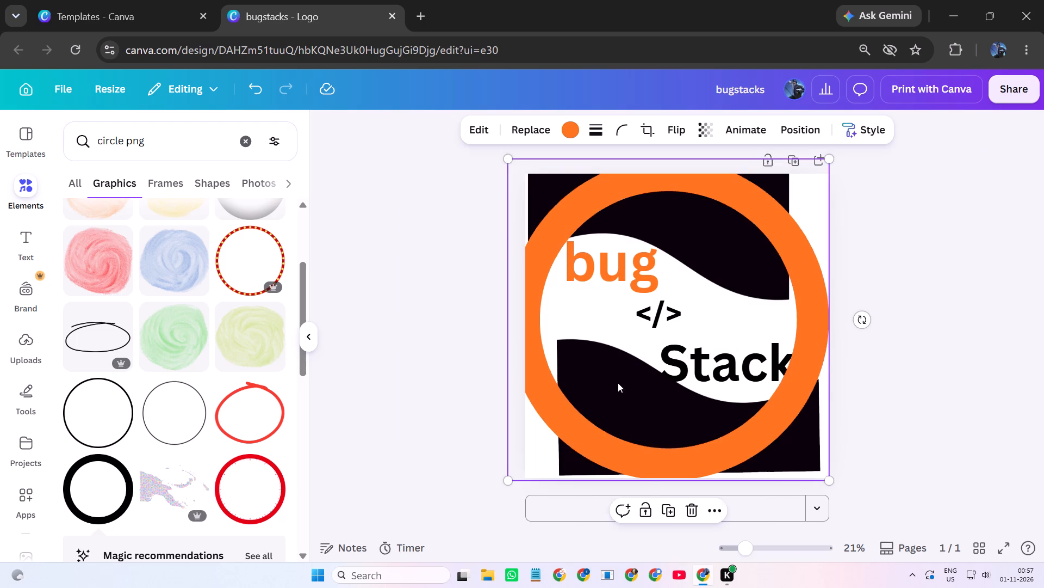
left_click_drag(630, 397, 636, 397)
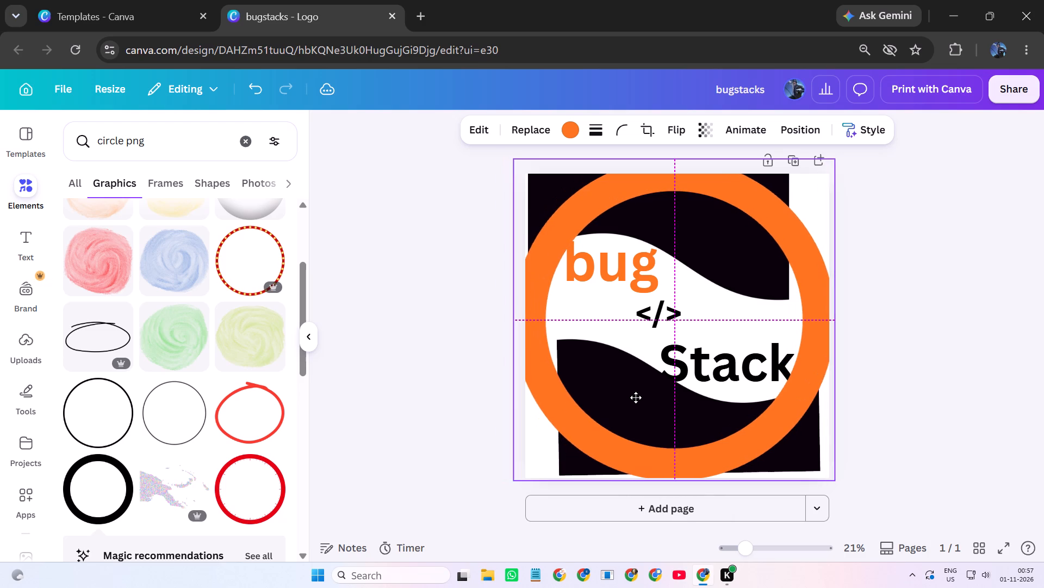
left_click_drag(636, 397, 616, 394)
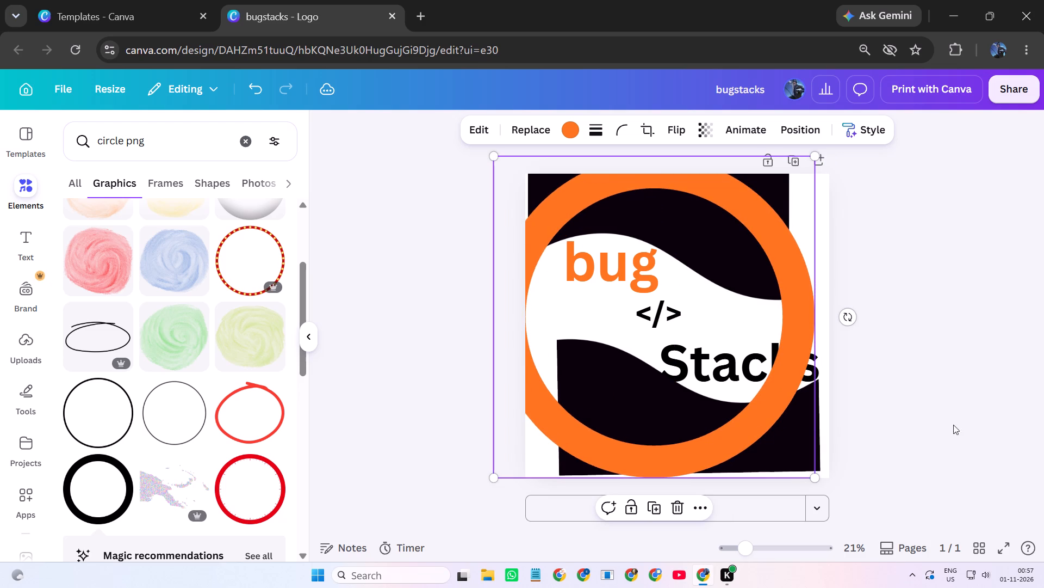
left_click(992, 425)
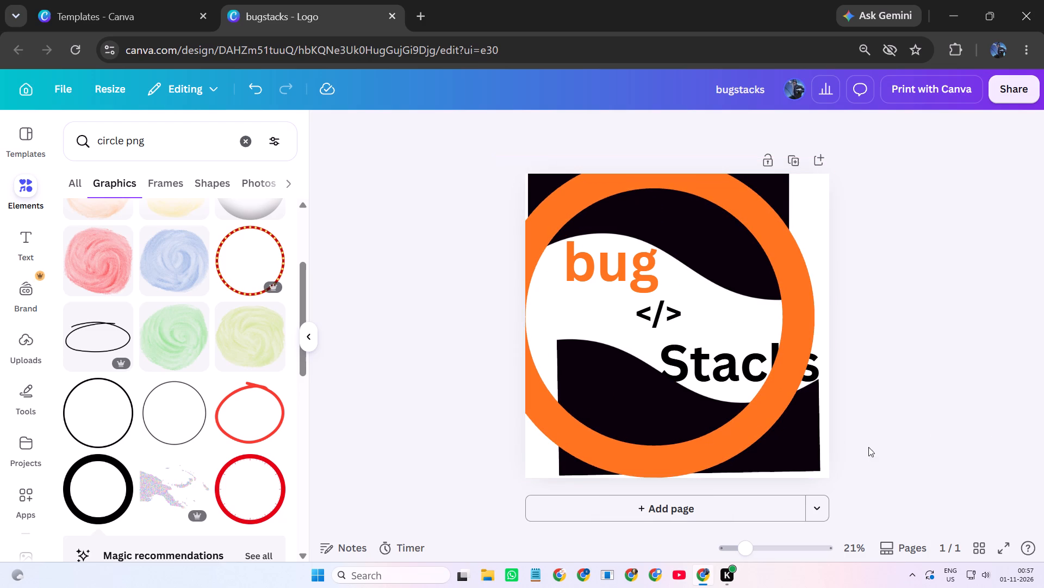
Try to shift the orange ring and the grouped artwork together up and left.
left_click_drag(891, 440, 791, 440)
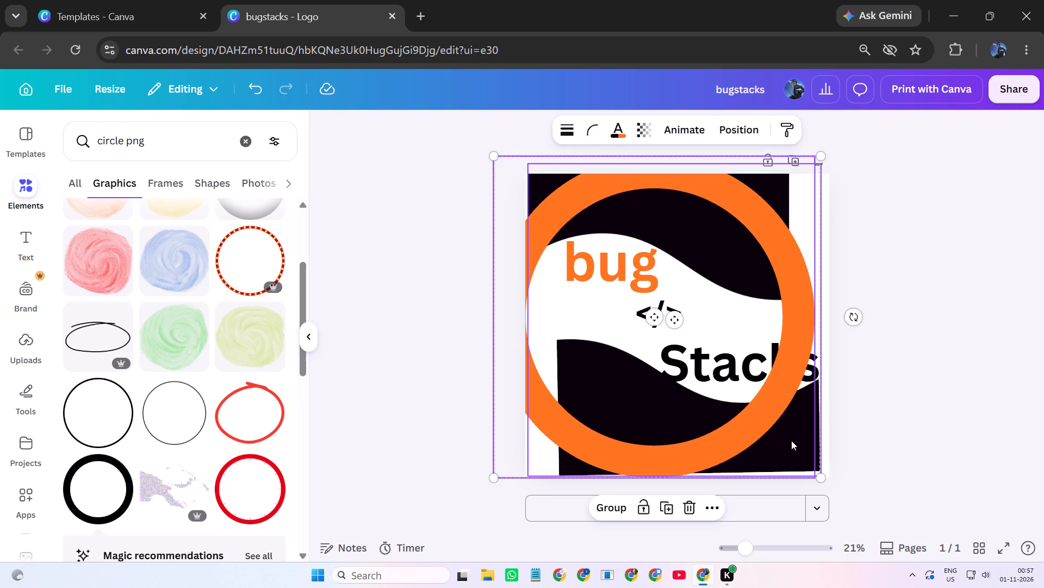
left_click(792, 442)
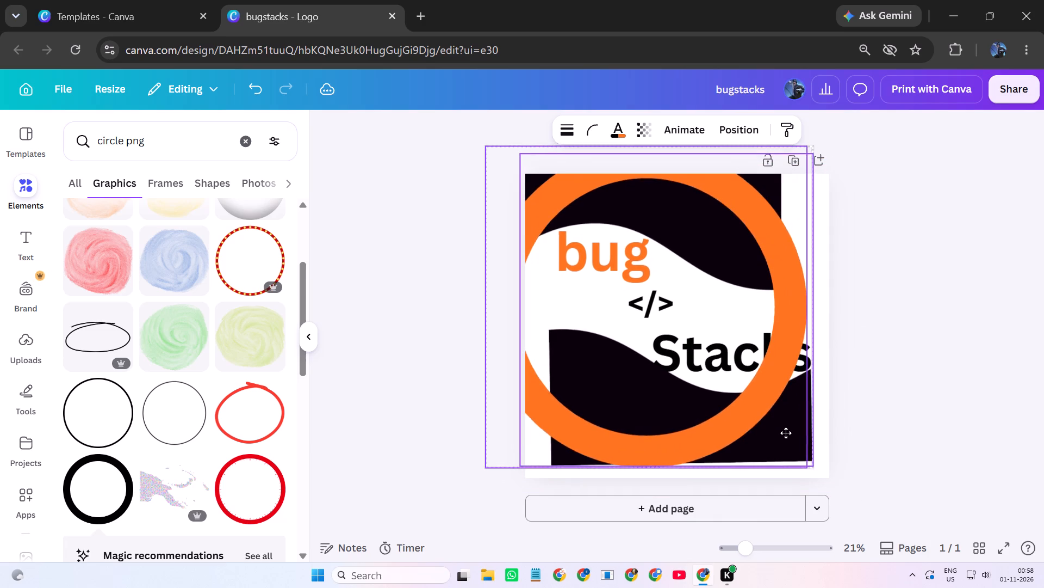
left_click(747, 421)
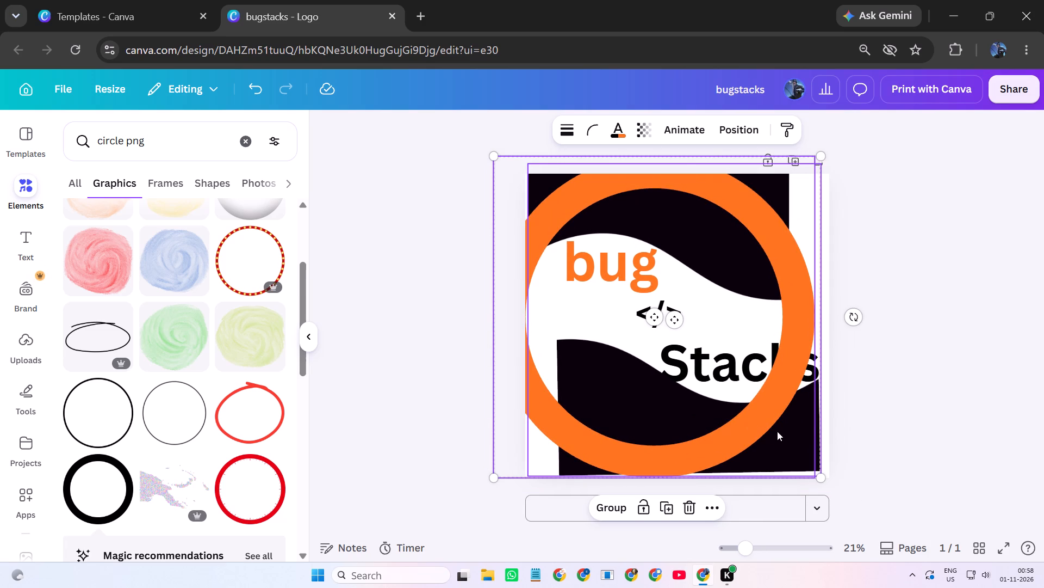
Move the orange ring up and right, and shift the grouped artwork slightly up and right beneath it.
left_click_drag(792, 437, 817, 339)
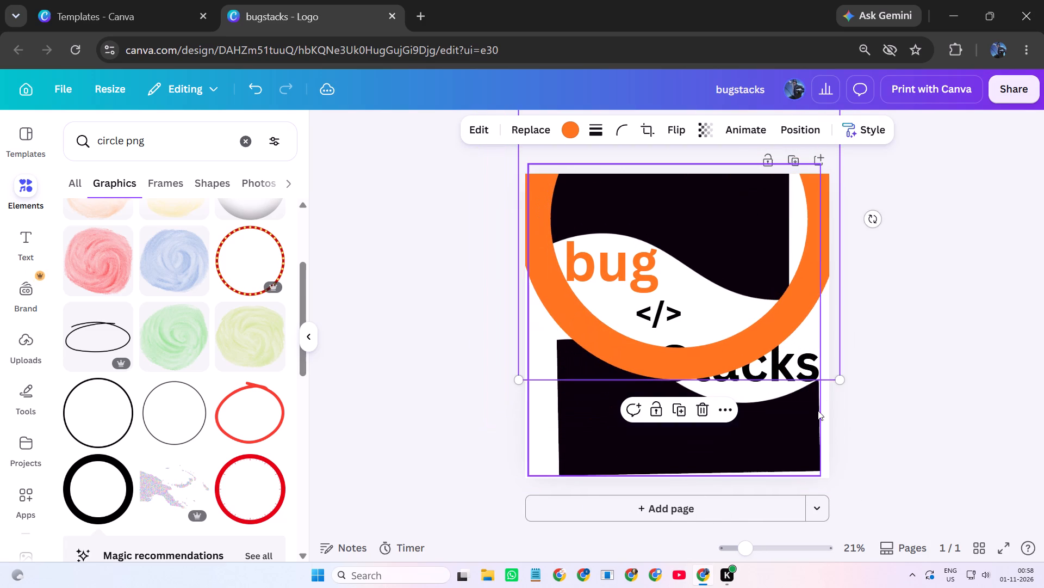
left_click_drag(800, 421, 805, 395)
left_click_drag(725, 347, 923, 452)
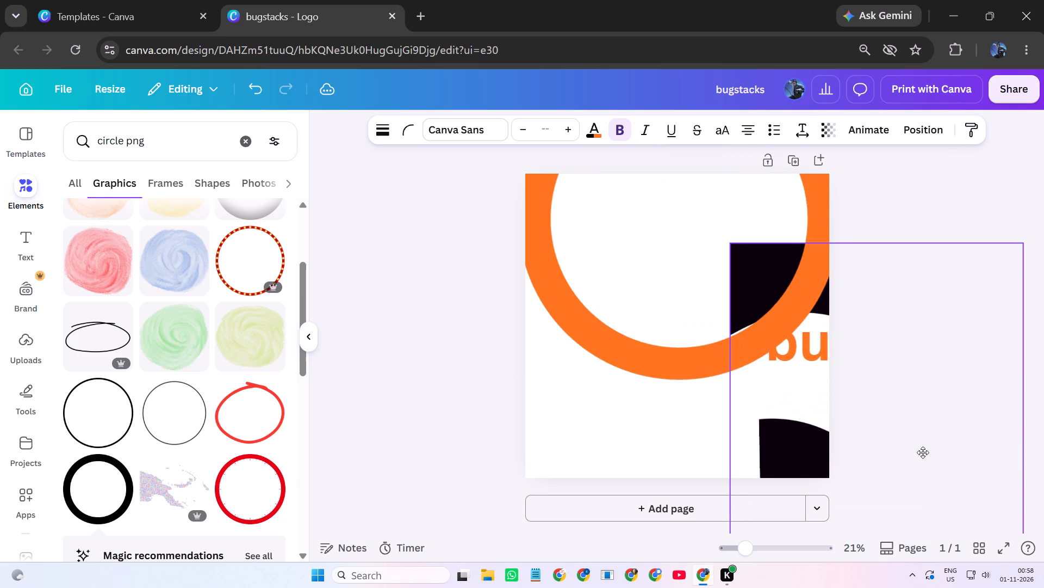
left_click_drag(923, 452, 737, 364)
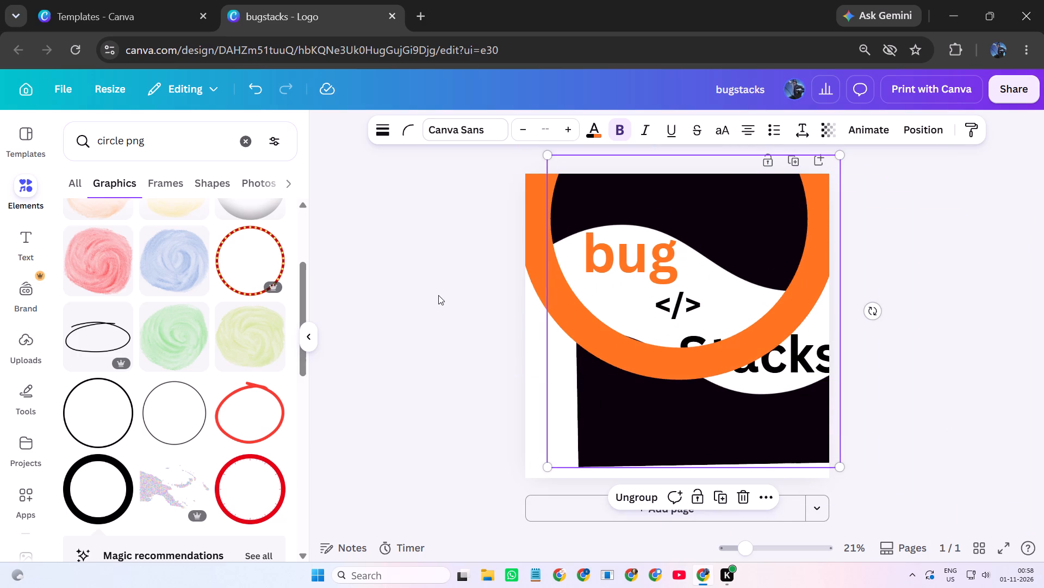
Move the orange ring aside past the page's top-right corner, leaving only a small piece on the page.
left_click(438, 295)
scroll(515, 352, "up", 2)
left_click_drag(533, 230, 525, 176)
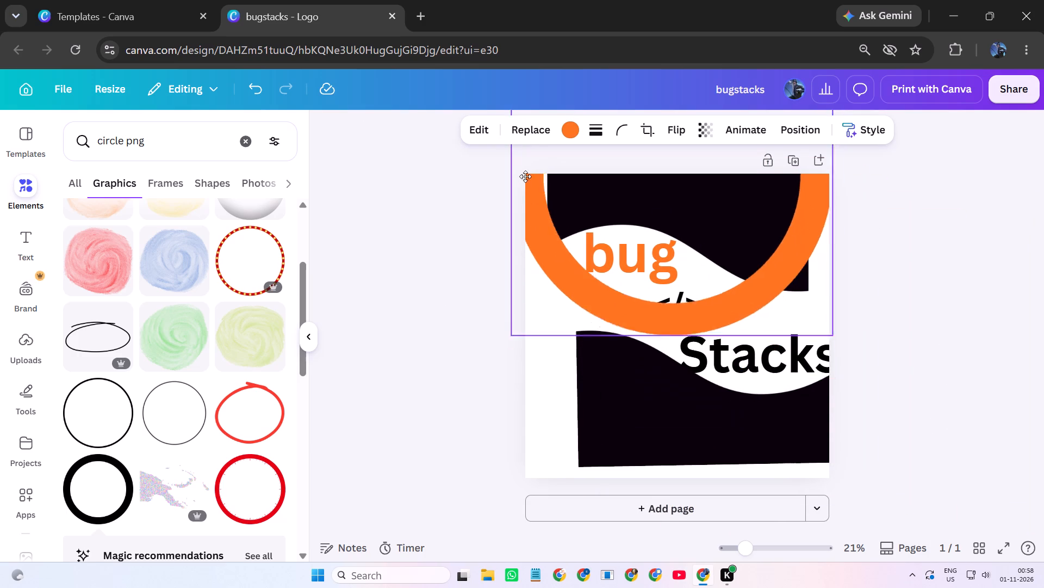
left_click_drag(525, 176, 751, 71)
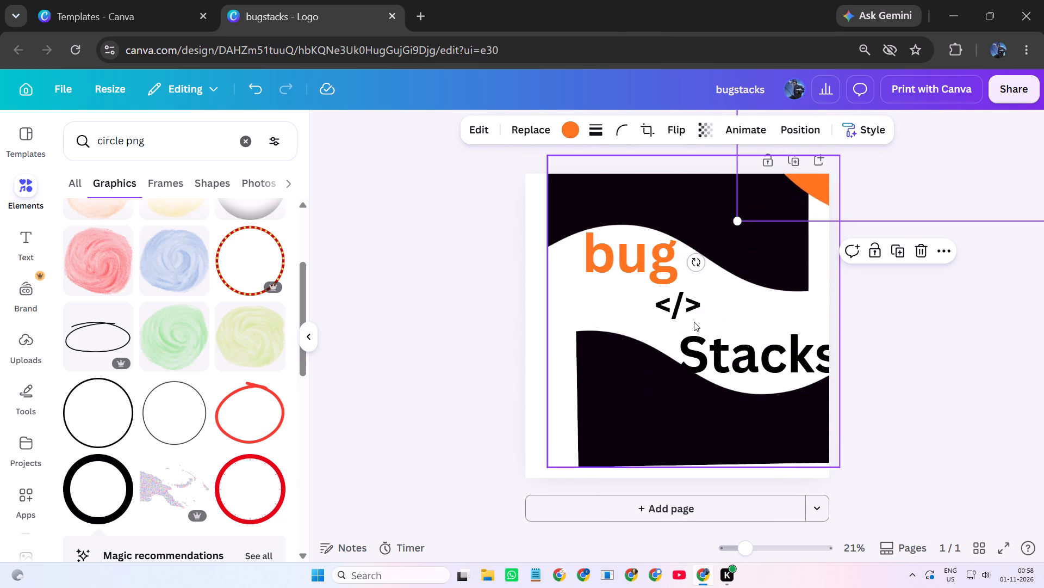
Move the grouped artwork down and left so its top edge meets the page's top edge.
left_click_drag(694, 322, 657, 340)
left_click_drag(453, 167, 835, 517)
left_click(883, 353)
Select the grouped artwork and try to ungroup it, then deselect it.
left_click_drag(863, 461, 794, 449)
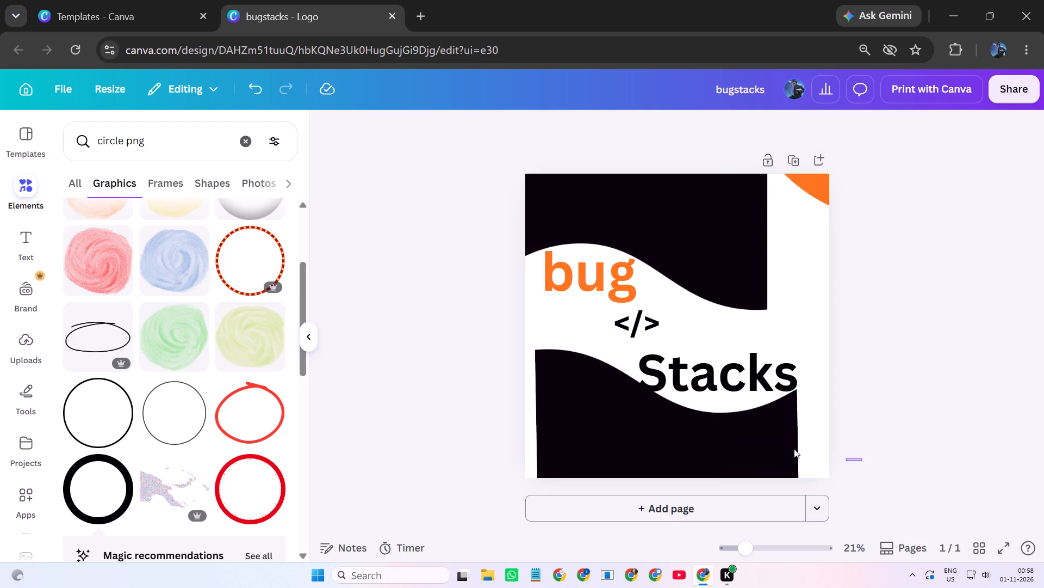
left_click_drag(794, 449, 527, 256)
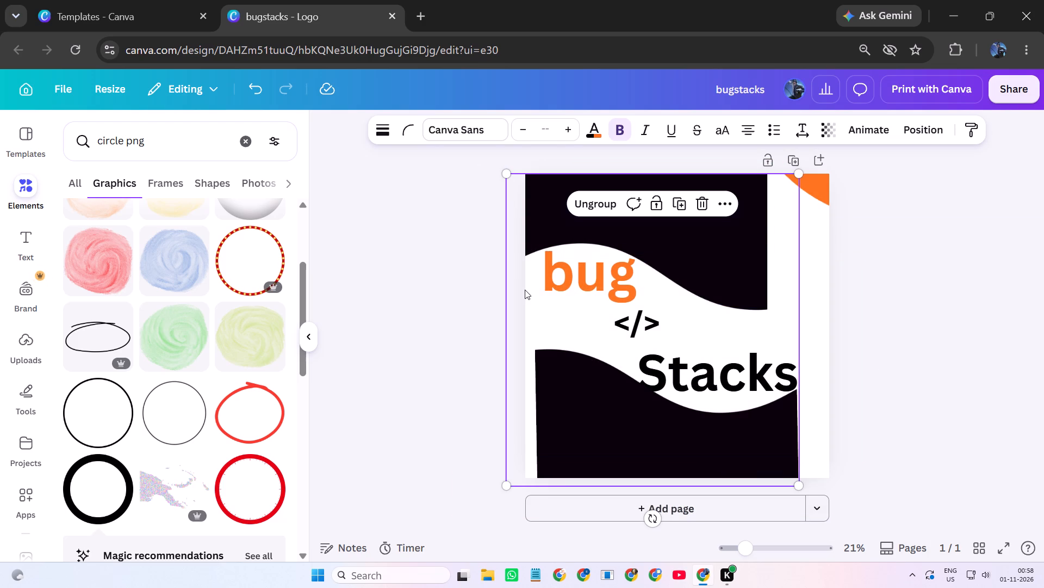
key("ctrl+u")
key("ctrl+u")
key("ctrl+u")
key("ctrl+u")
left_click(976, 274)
Move the grouped artwork slightly up and right so "bug", "</>" and "Stacks" sit nearer the page's middle.
left_click(652, 411)
left_click_drag(652, 411, 722, 422)
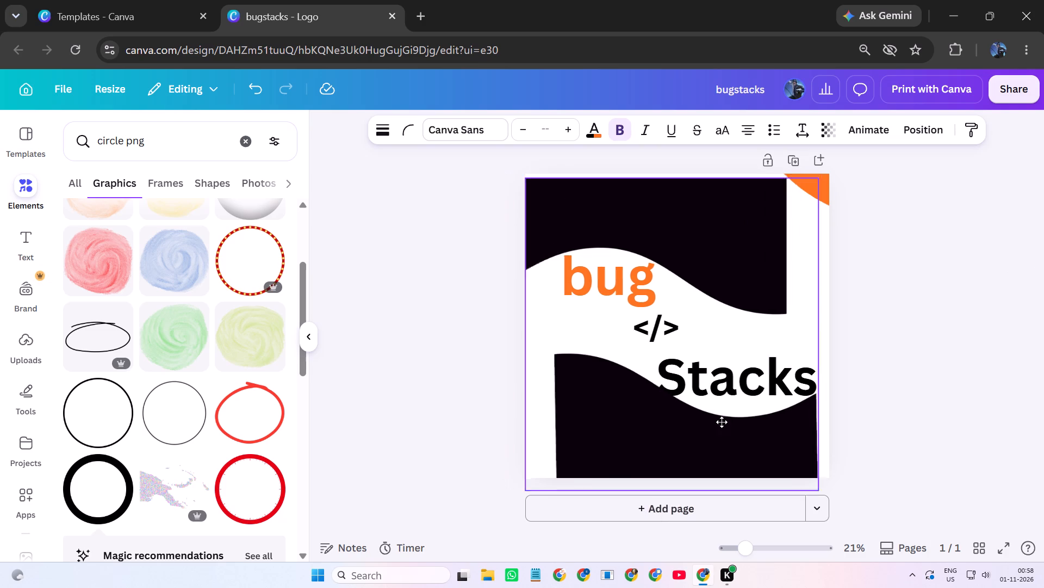
left_click_drag(722, 422, 667, 393)
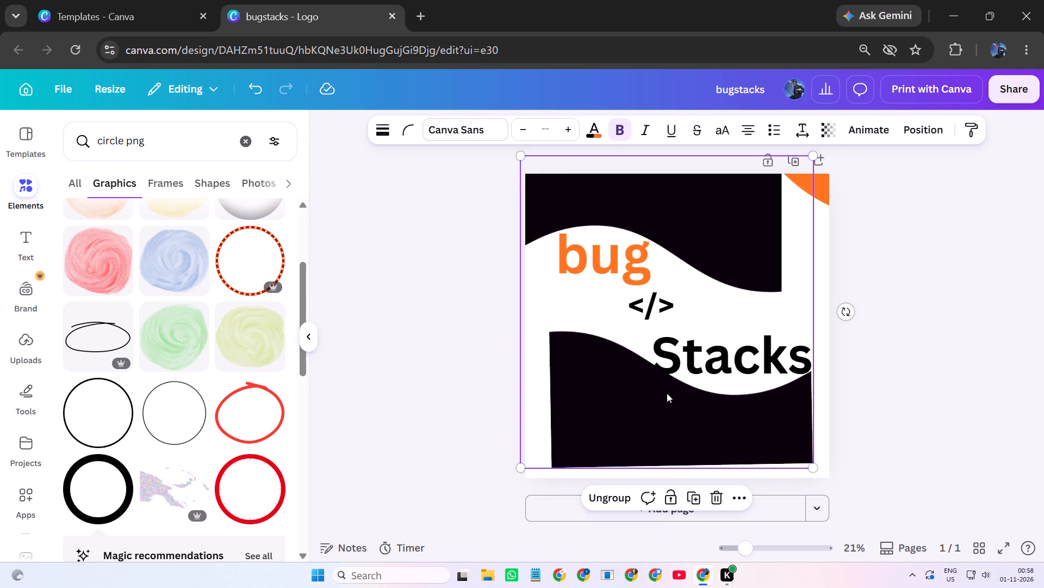
Ungroup the artwork into its separate wave shapes and text elements, then deselect them.
left_click(605, 492)
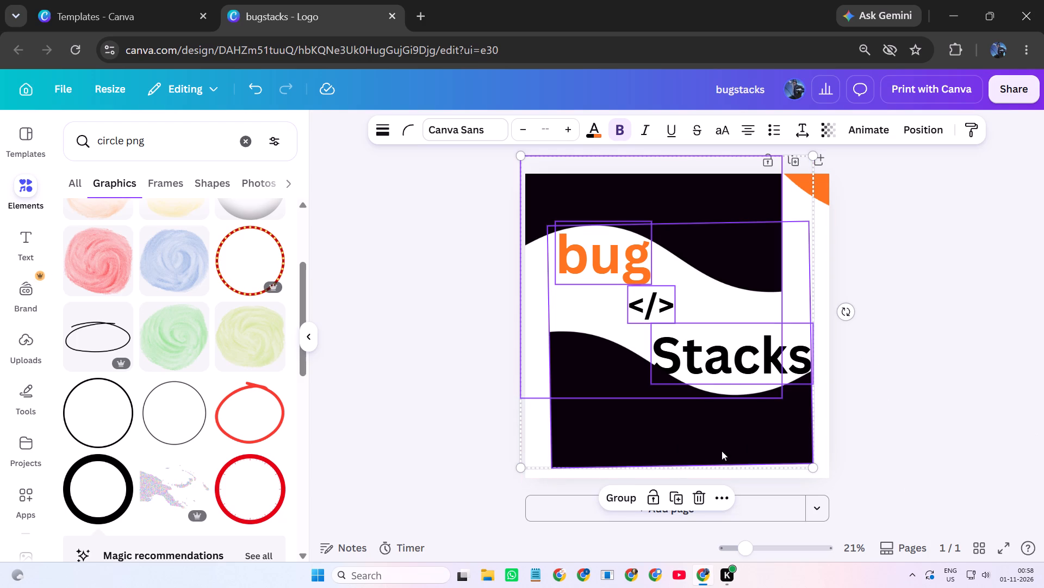
left_click(1043, 263)
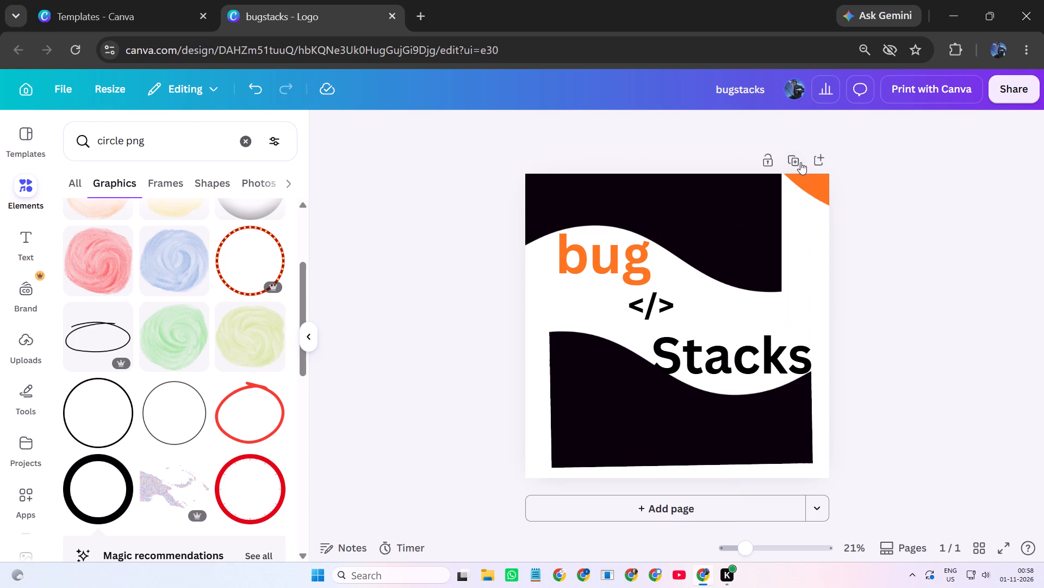
Place the orange ring back over the ungrouped artwork, nearly aligning its outer edge with the artwork's bottom and right edges.
left_click_drag(816, 189, 573, 441)
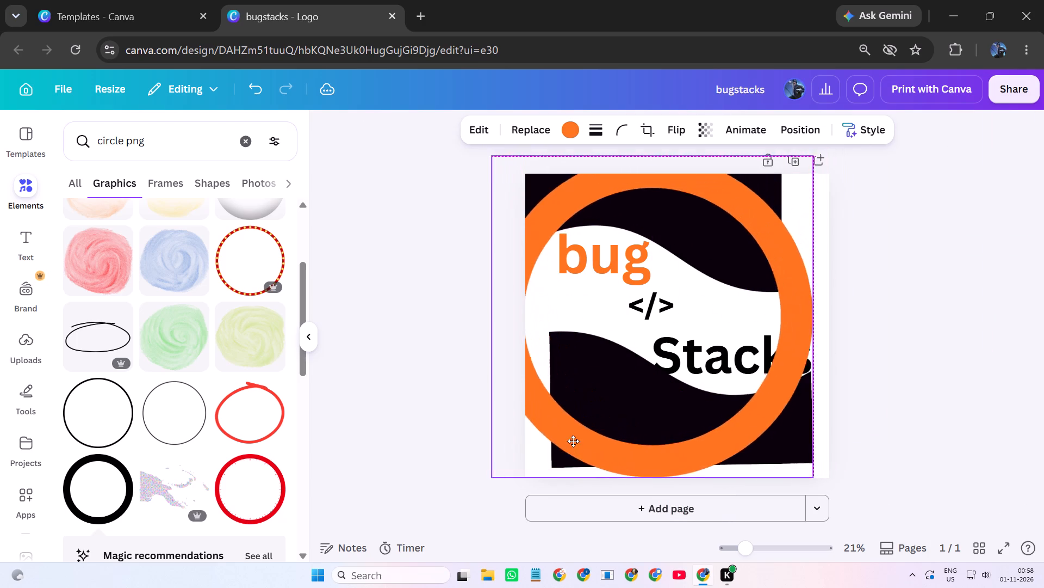
left_click_drag(573, 441, 566, 431)
left_click(608, 399)
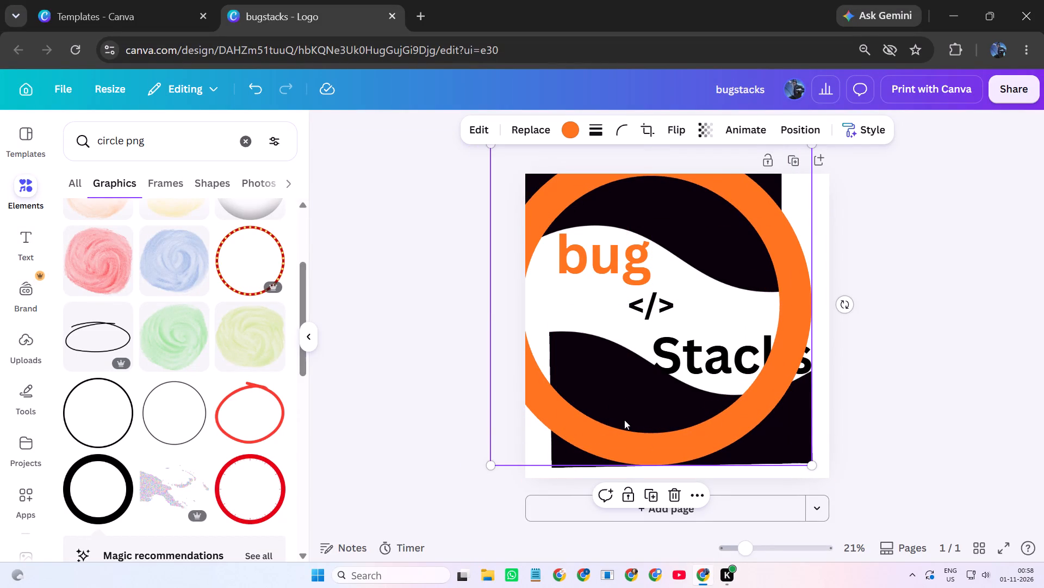
left_click(1003, 472)
left_click(799, 445)
Scale the orange ring and the lower black wave down slightly together, then deselect them.
left_click_drag(954, 424, 781, 428)
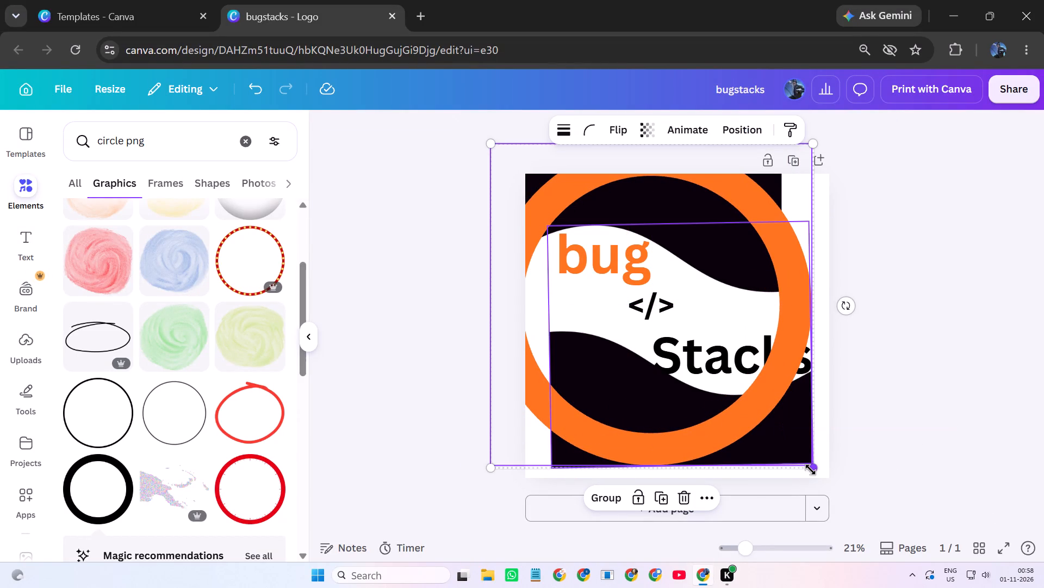
left_click_drag(811, 469, 808, 461)
left_click(923, 427)
Move the orange ring out of the way and shift the lower black wave down and left past the page's bottom edge.
left_click_drag(797, 427, 772, 437)
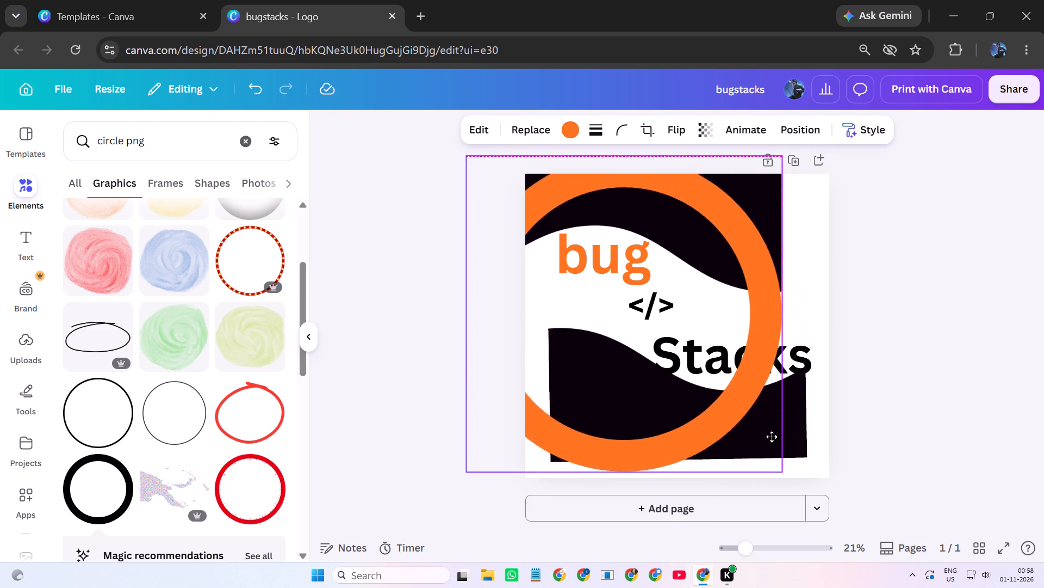
left_click_drag(772, 437, 838, 388)
left_click_drag(798, 448, 766, 491)
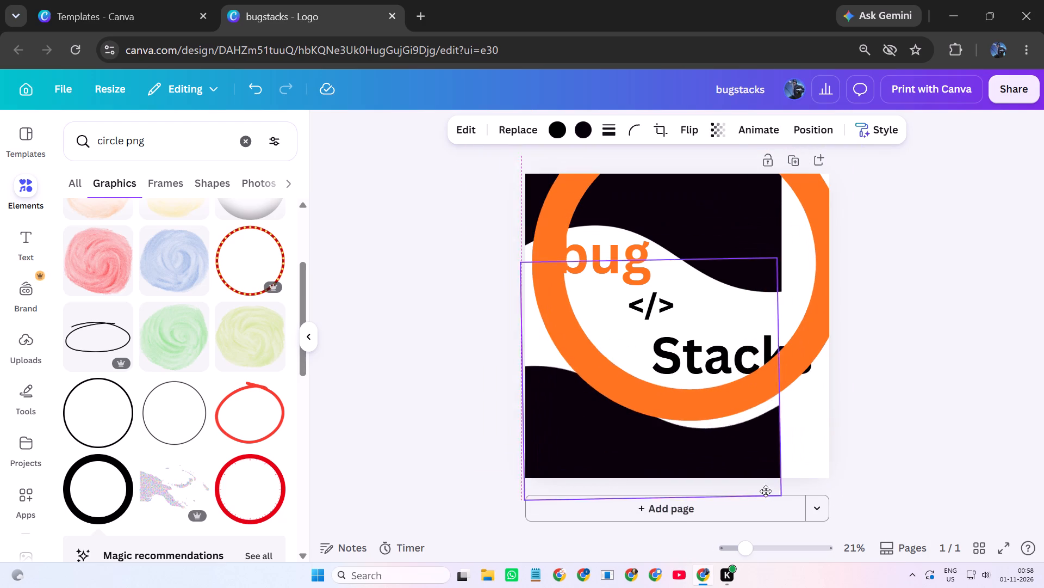
left_click_drag(766, 491, 757, 493)
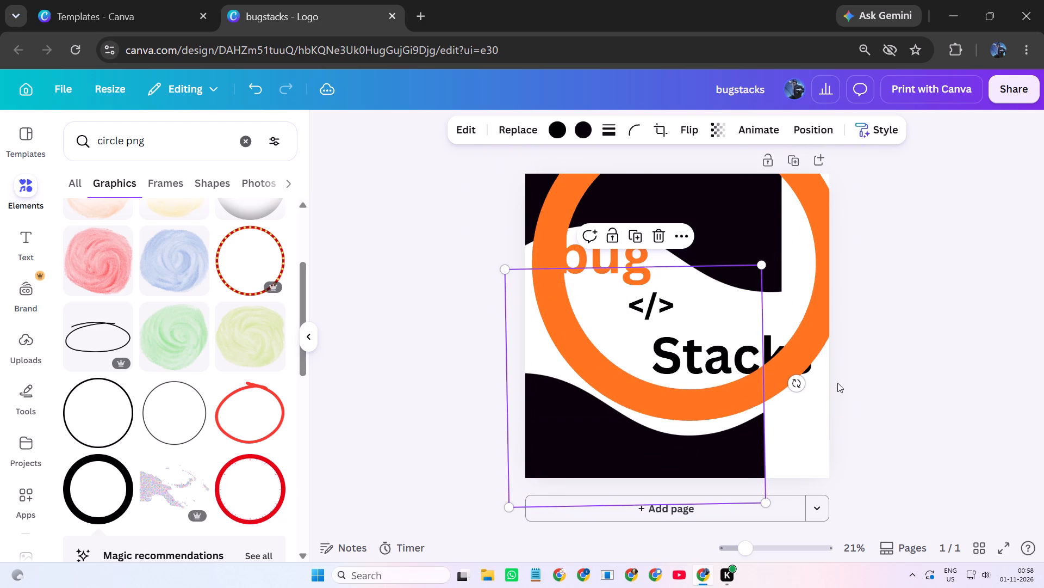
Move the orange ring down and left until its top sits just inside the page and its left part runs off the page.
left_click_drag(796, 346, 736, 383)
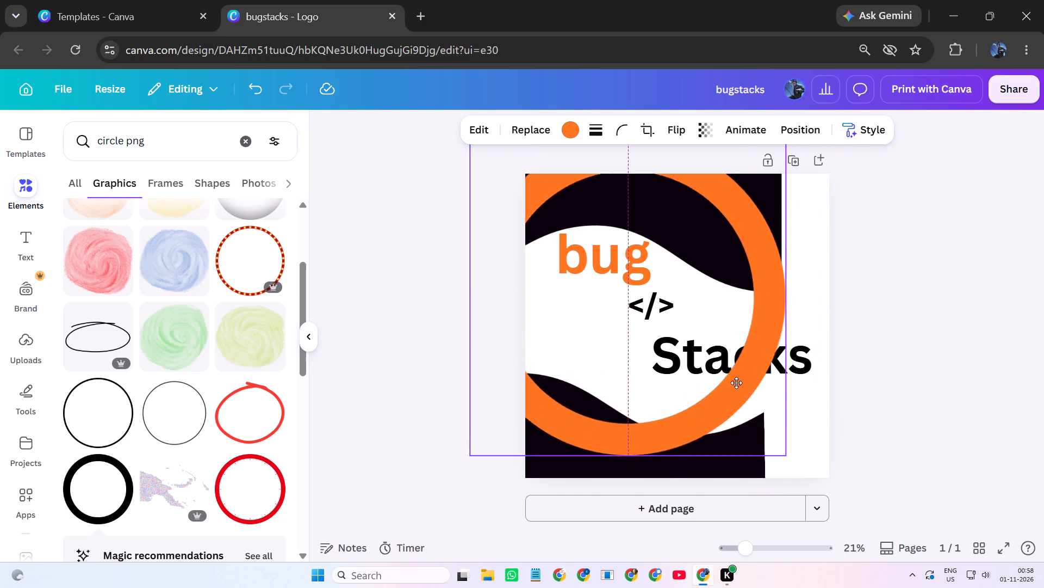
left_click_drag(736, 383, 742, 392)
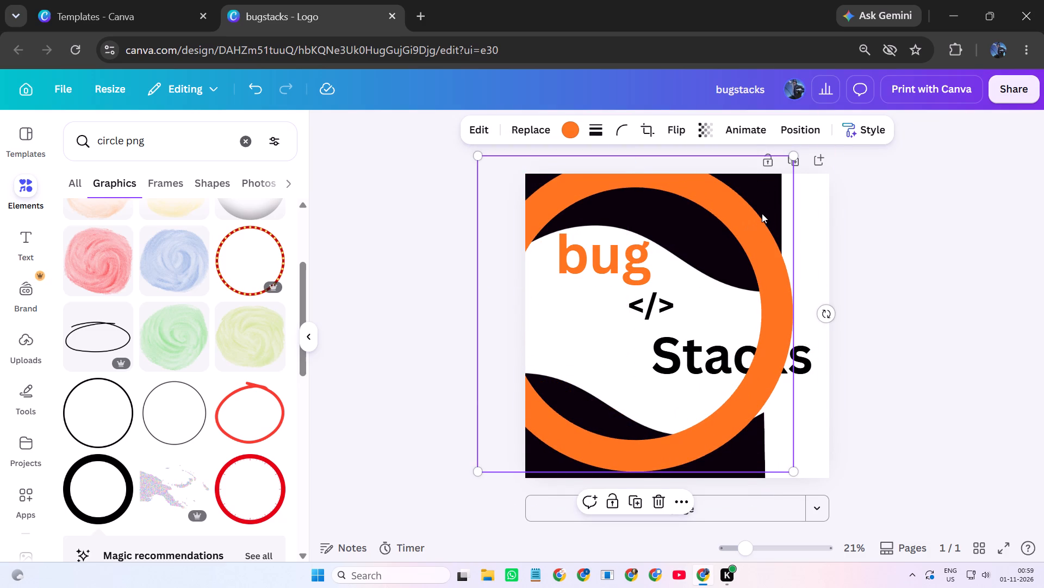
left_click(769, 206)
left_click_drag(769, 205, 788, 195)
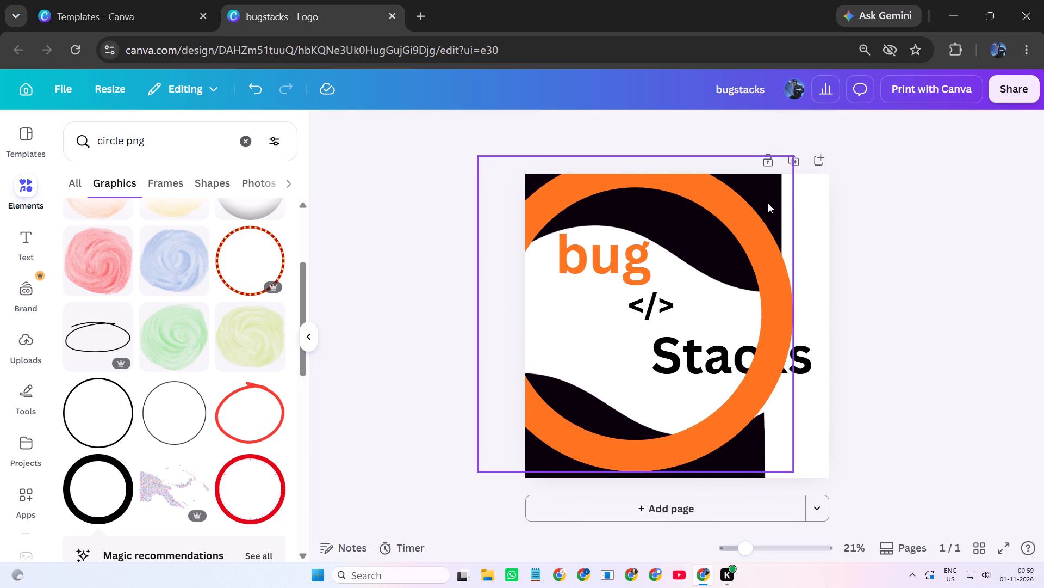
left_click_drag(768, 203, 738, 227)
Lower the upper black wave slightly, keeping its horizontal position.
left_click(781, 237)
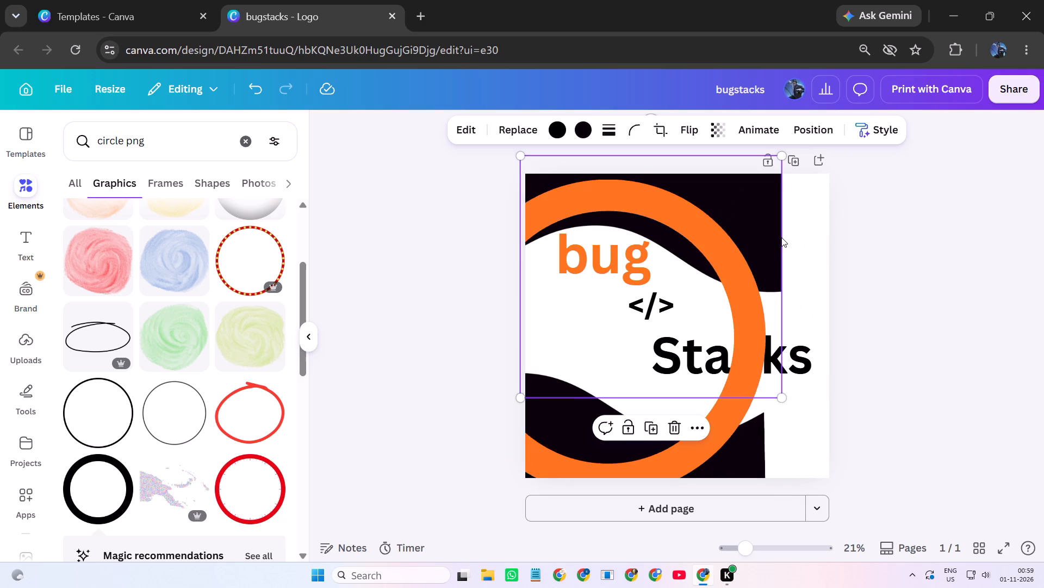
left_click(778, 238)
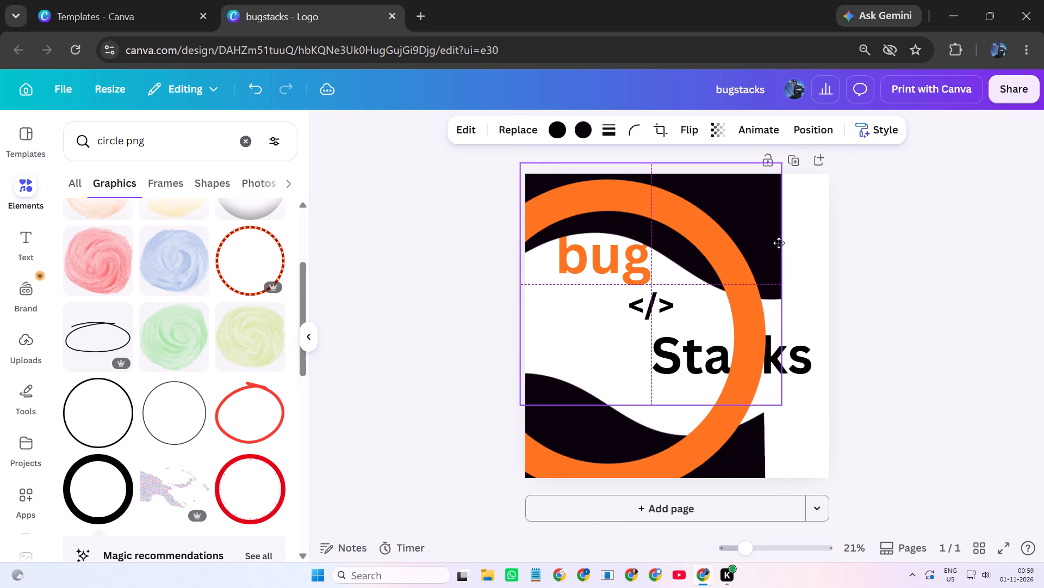
Move the orange ring up and right so its outer right edge lines up with the upper black wave's right edge.
left_click_drag(707, 439, 724, 428)
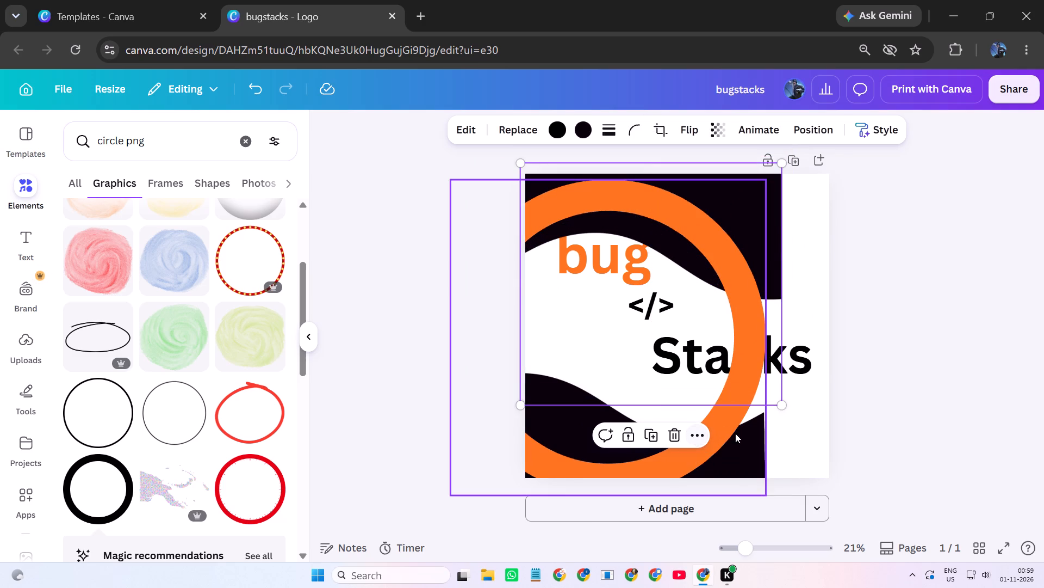
left_click(844, 432)
left_click_drag(720, 442, 765, 425)
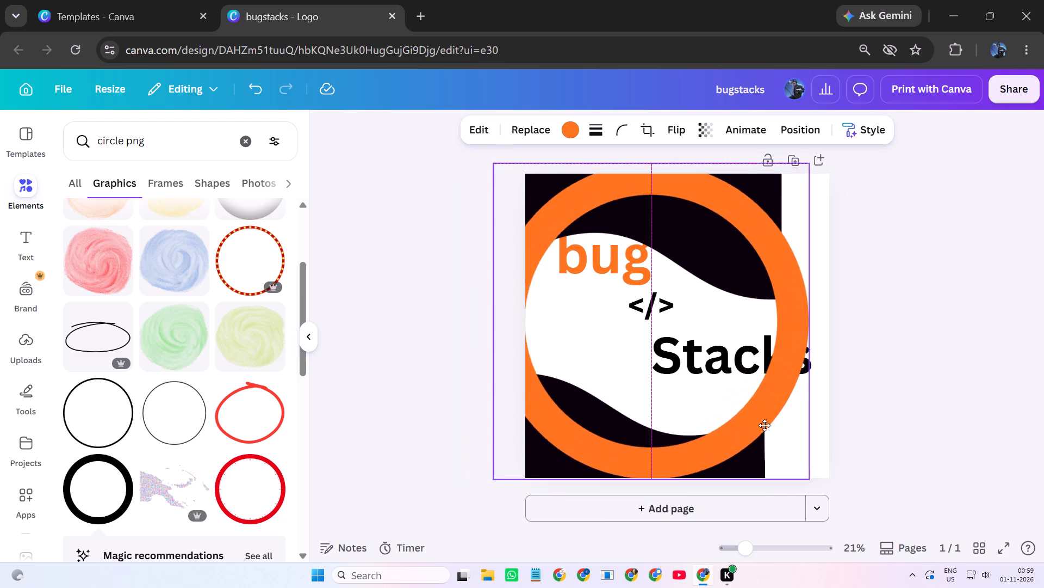
left_click_drag(765, 425, 737, 416)
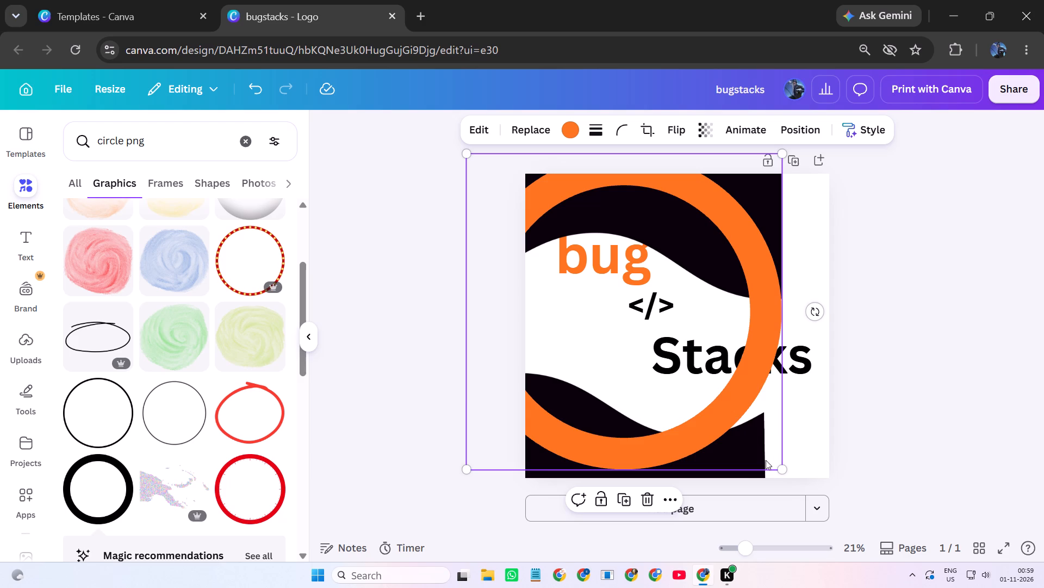
left_click_drag(729, 416, 729, 402)
Move the lower black wave right and slightly up so its right edge lines up with the upper wave and ring.
left_click(791, 476)
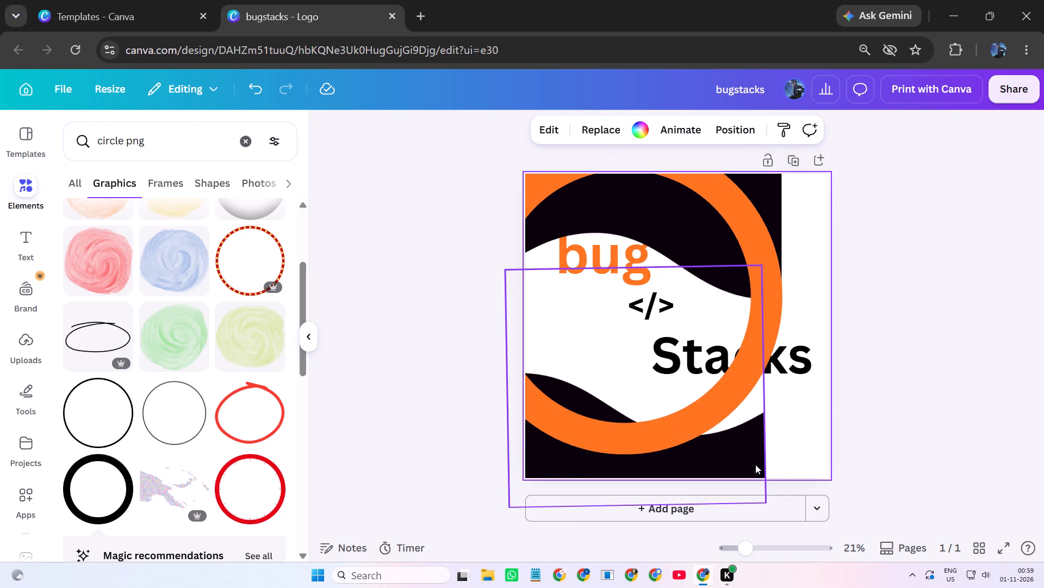
left_click_drag(755, 464, 775, 464)
left_click_drag(703, 414, 704, 415)
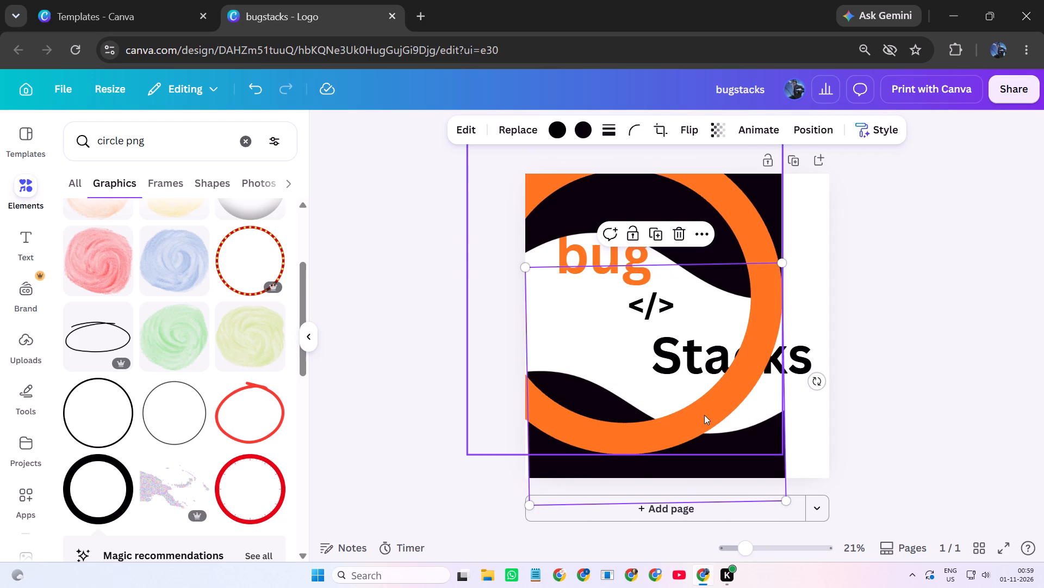
left_click_drag(704, 415, 704, 403)
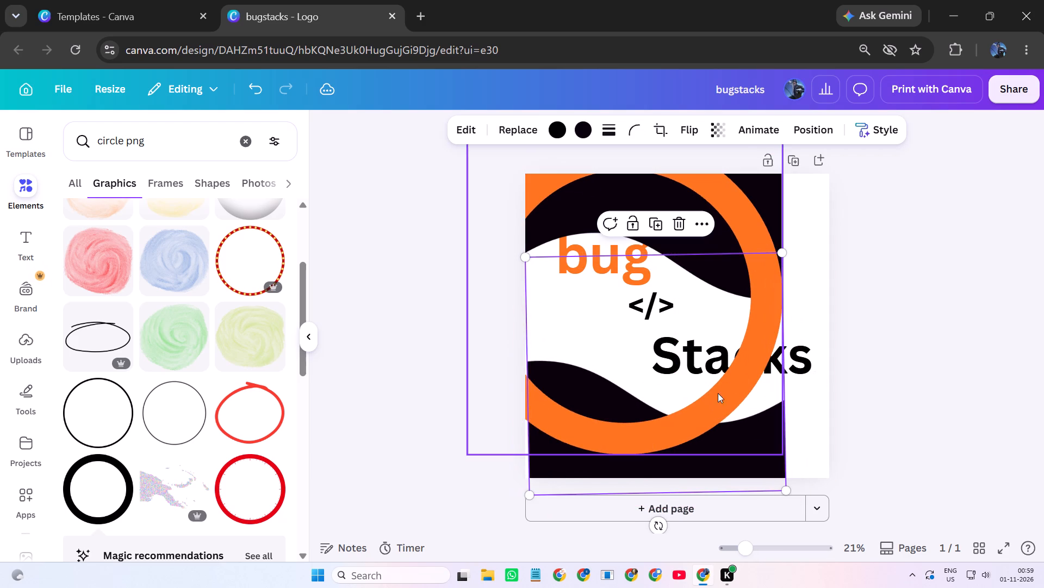
Shift the orange ring slightly right and up, so it extends a little past the waves' right edges.
left_click_drag(742, 228, 770, 223)
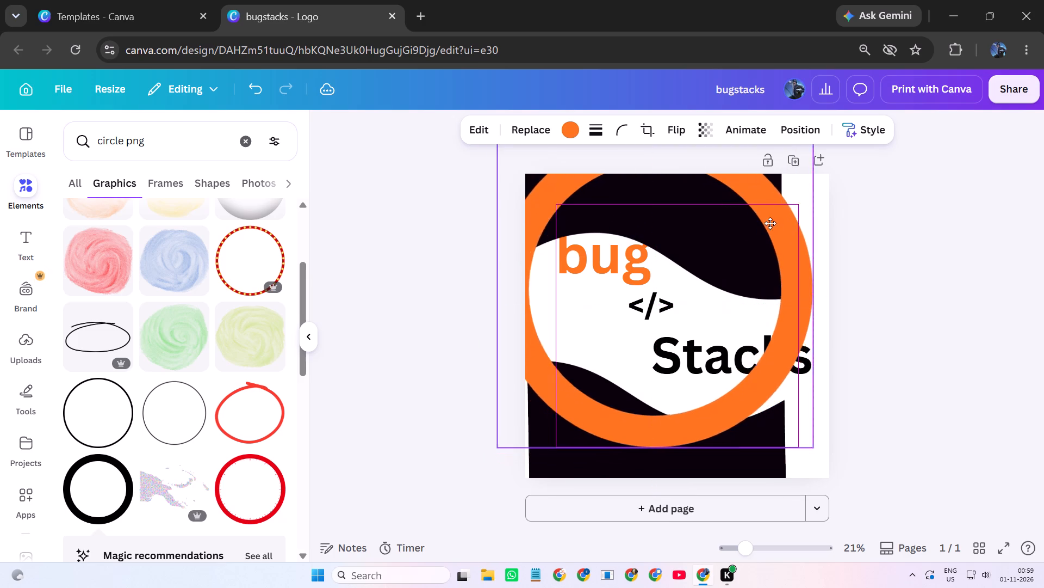
left_click_drag(770, 223, 760, 223)
Nudge the lower black wave slightly up and right beneath the ring, then deselect it.
left_click(862, 435)
left_click_drag(748, 458, 750, 439)
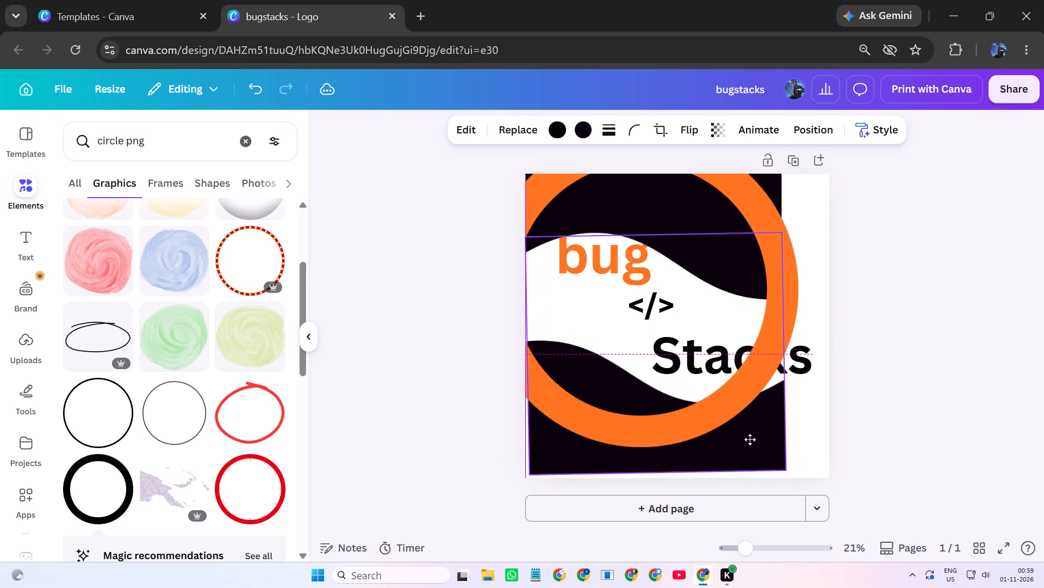
left_click_drag(750, 439, 755, 453)
left_click(998, 360)
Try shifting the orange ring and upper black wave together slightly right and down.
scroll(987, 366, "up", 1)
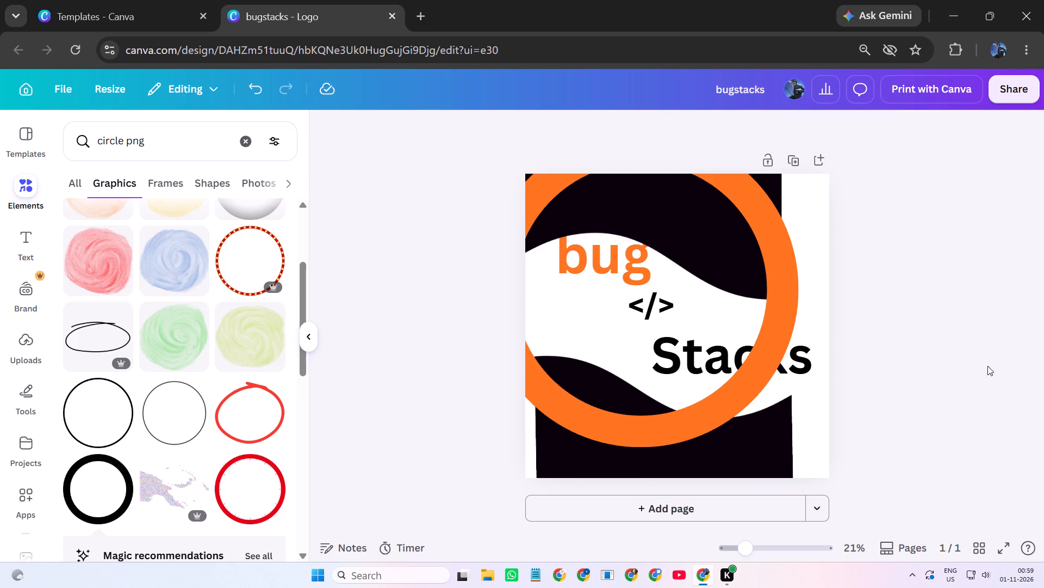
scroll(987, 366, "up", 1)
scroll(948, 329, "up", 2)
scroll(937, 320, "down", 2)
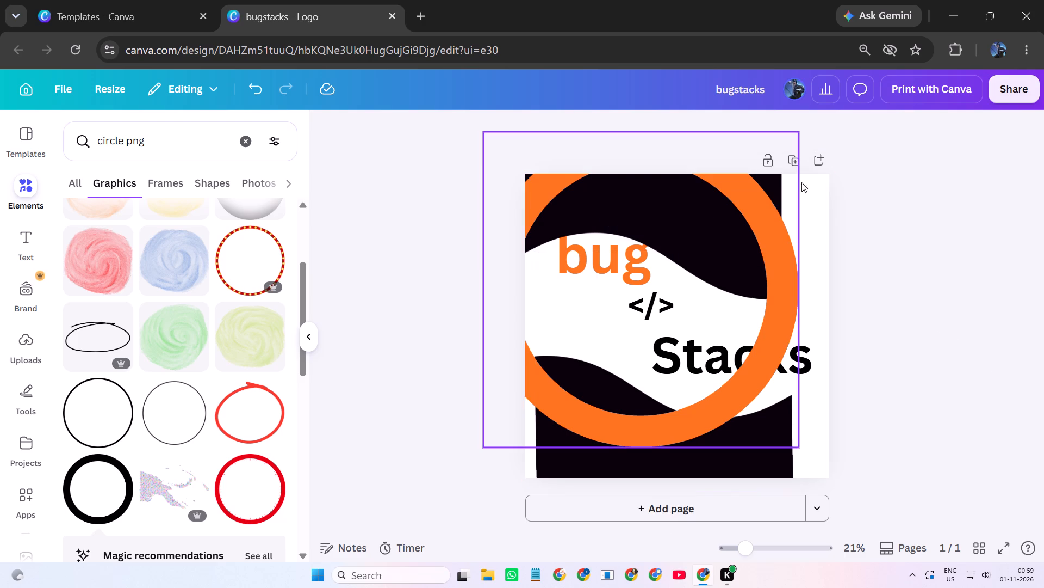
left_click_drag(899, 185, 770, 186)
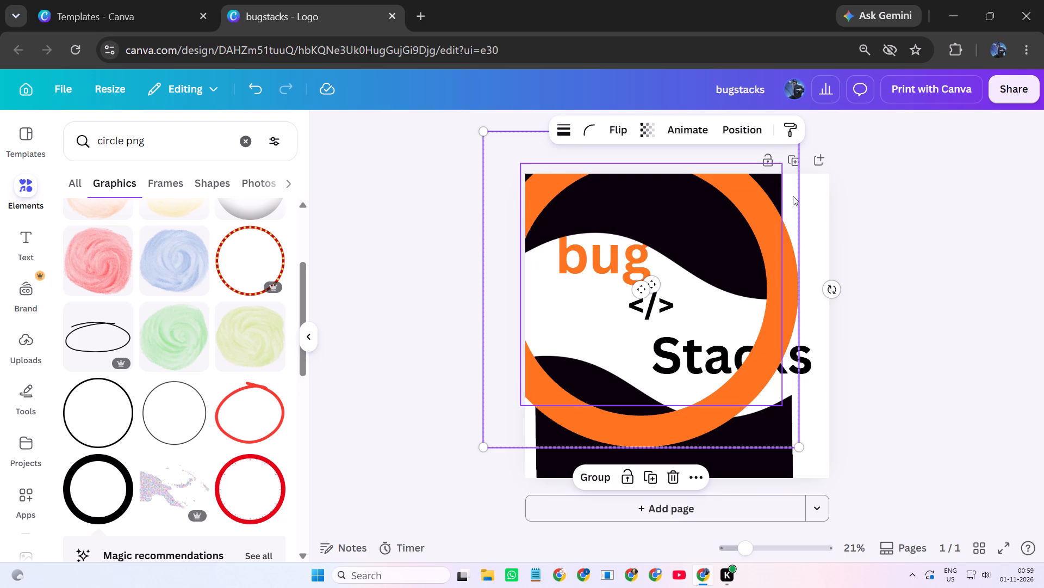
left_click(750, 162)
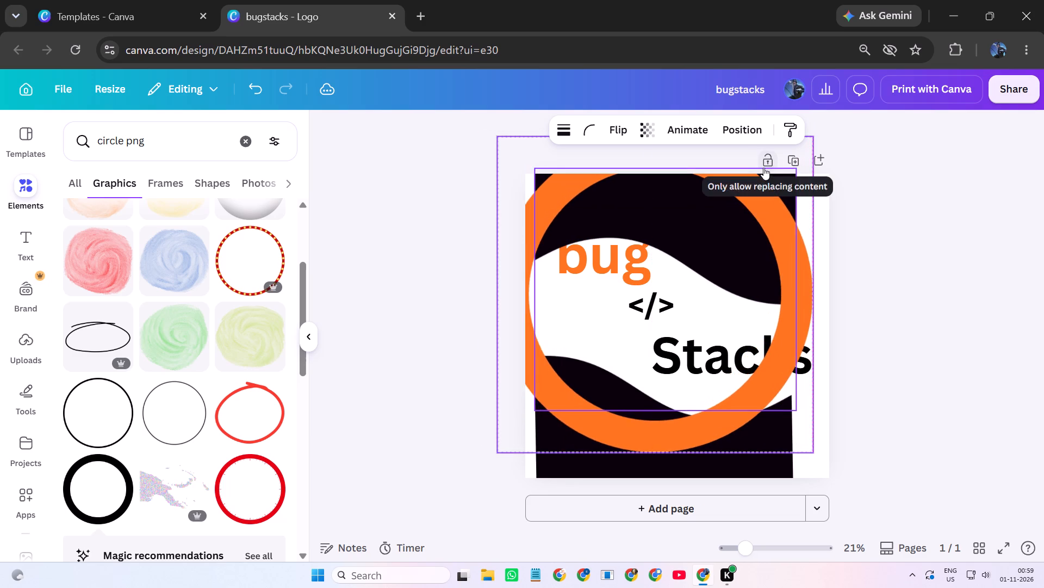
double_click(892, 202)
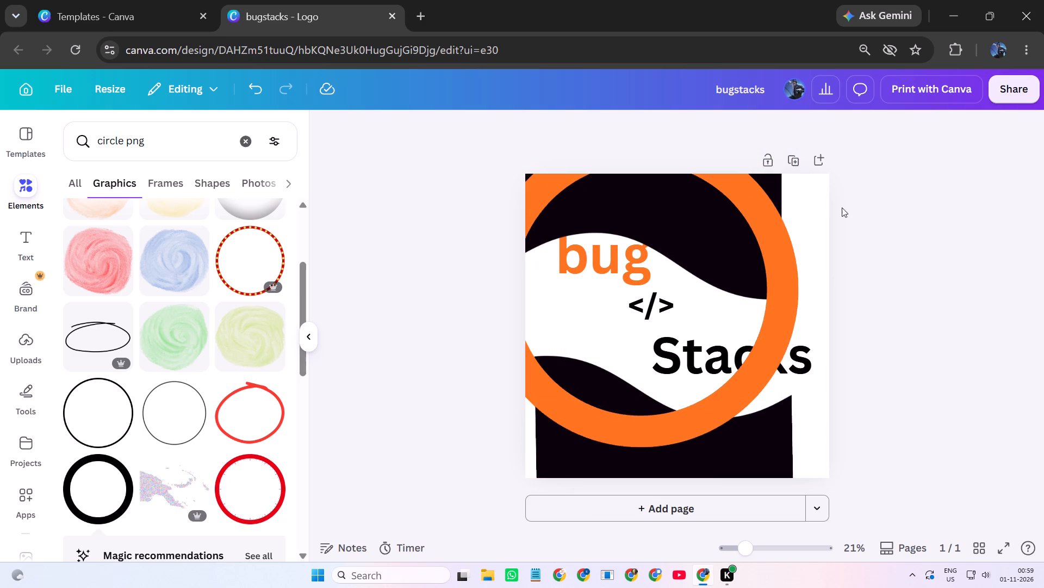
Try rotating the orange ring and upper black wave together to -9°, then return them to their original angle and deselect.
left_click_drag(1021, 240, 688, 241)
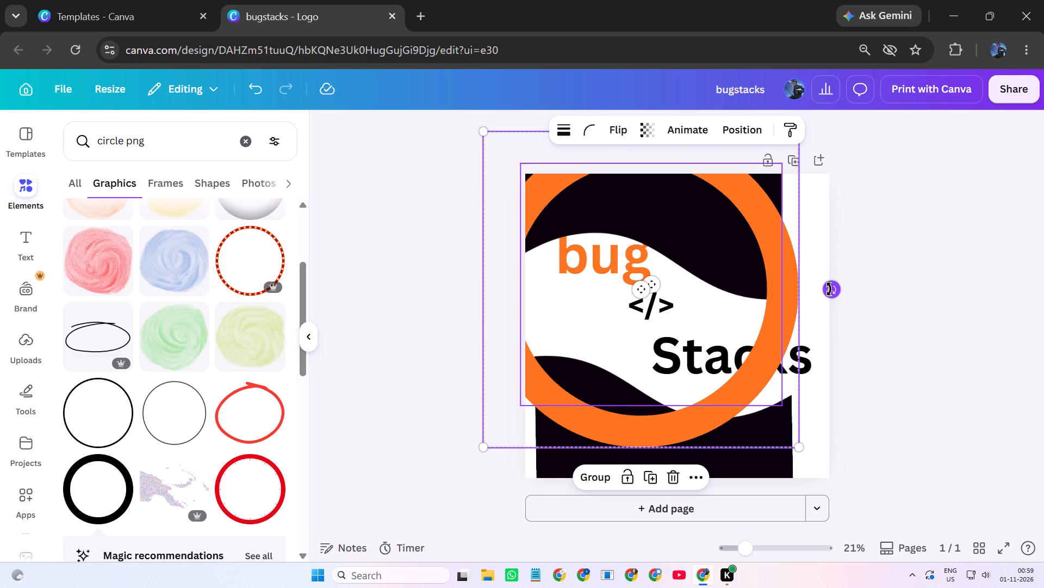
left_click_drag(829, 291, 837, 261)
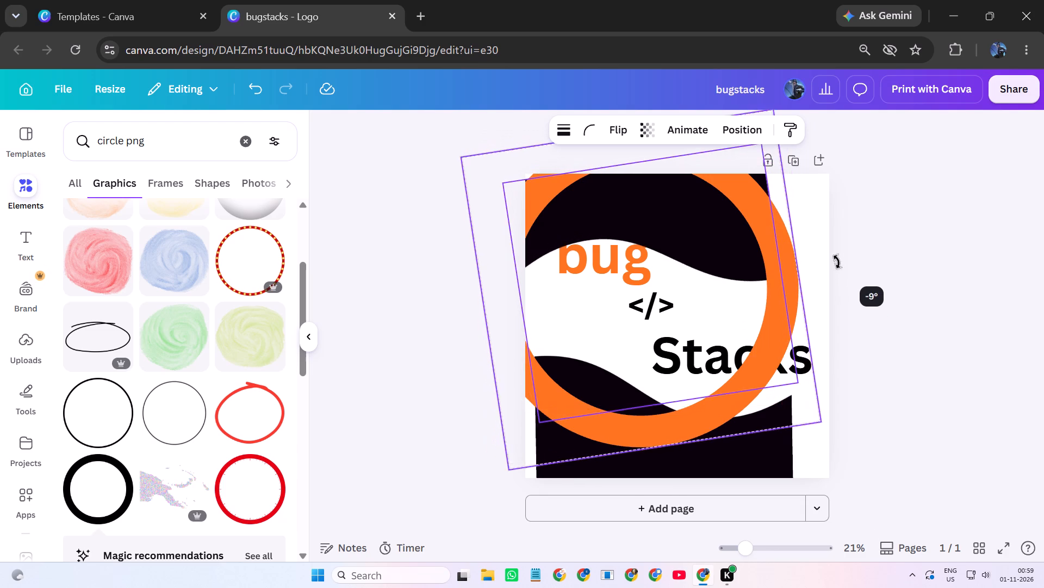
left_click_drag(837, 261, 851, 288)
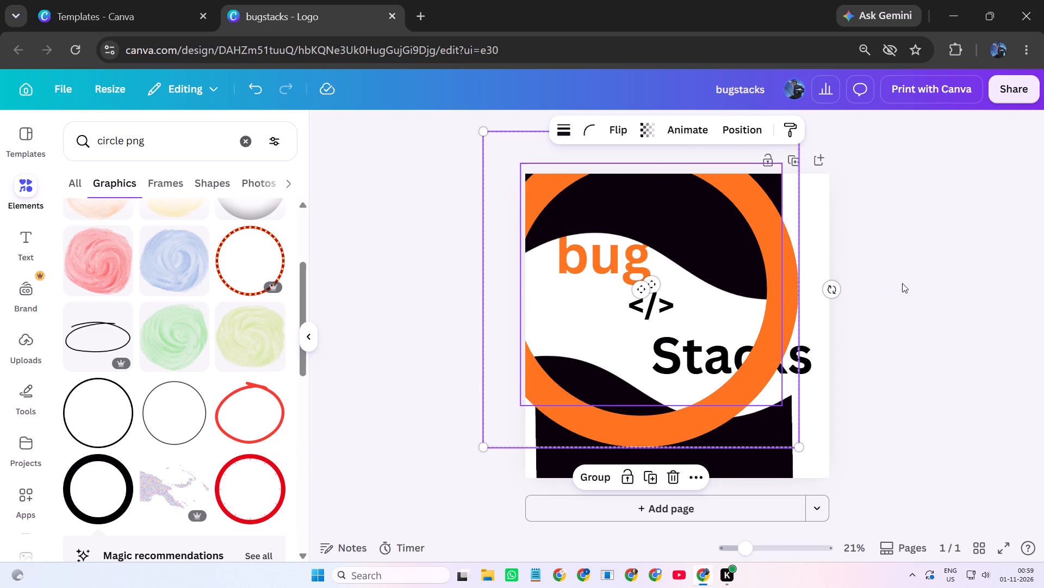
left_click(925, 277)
Slide the orange ring aside and move the upper black wave right and up, clear of the word "bug".
left_click_drag(729, 401, 924, 388)
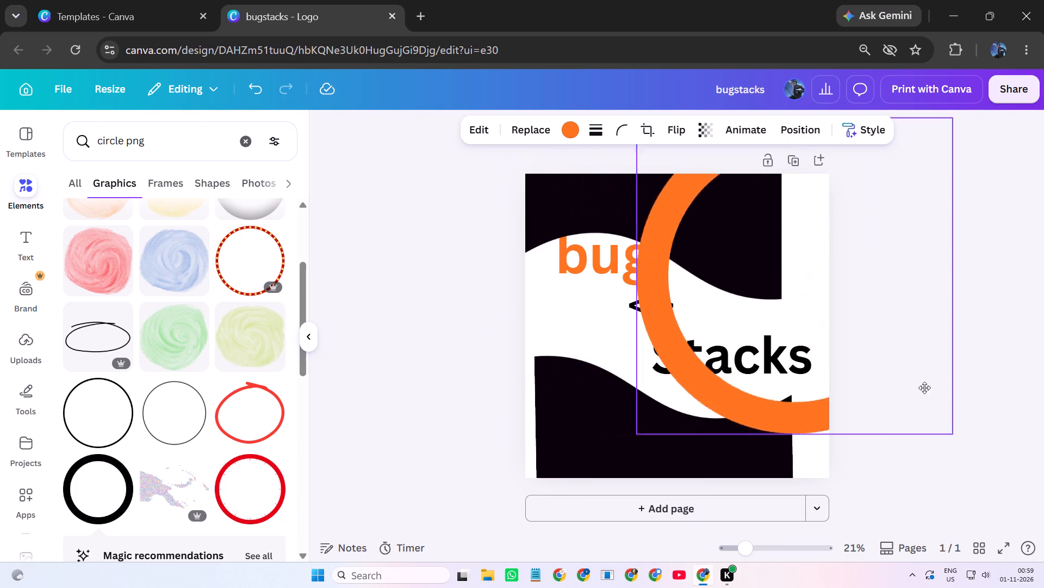
left_click_drag(924, 388, 1043, 387)
left_click_drag(728, 224, 739, 226)
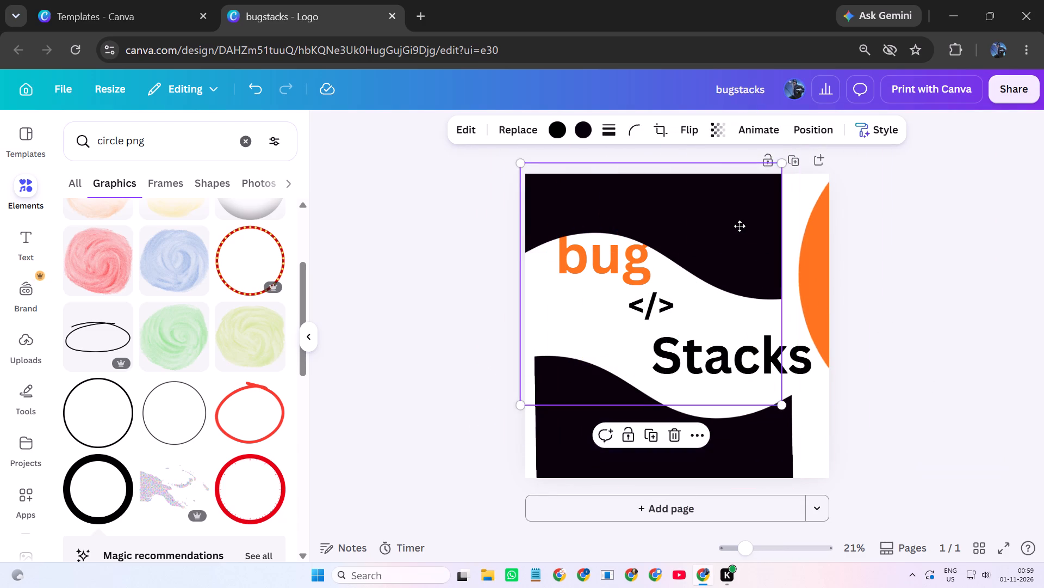
left_click_drag(739, 226, 749, 210)
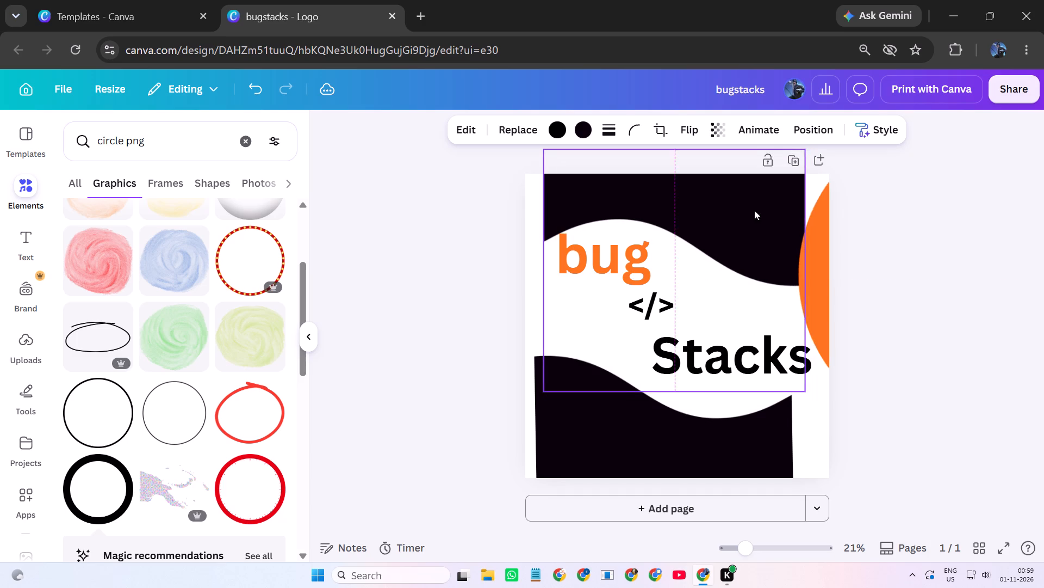
left_click(852, 265)
Place the orange ring back over the waves and text, with its right edge near the lower wave's right edge, and deselect it.
left_click_drag(818, 262, 508, 266)
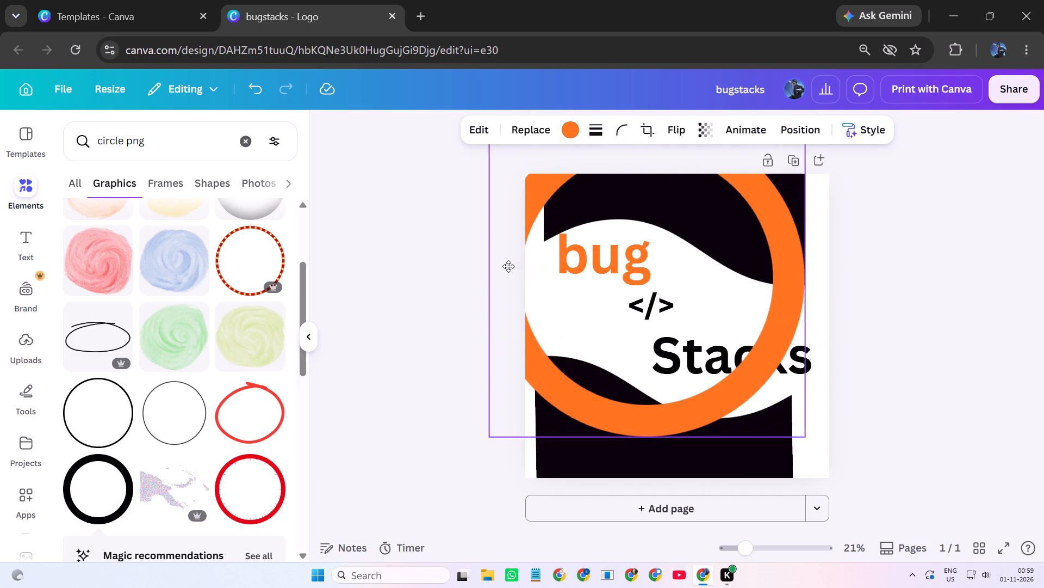
left_click_drag(508, 266, 485, 275)
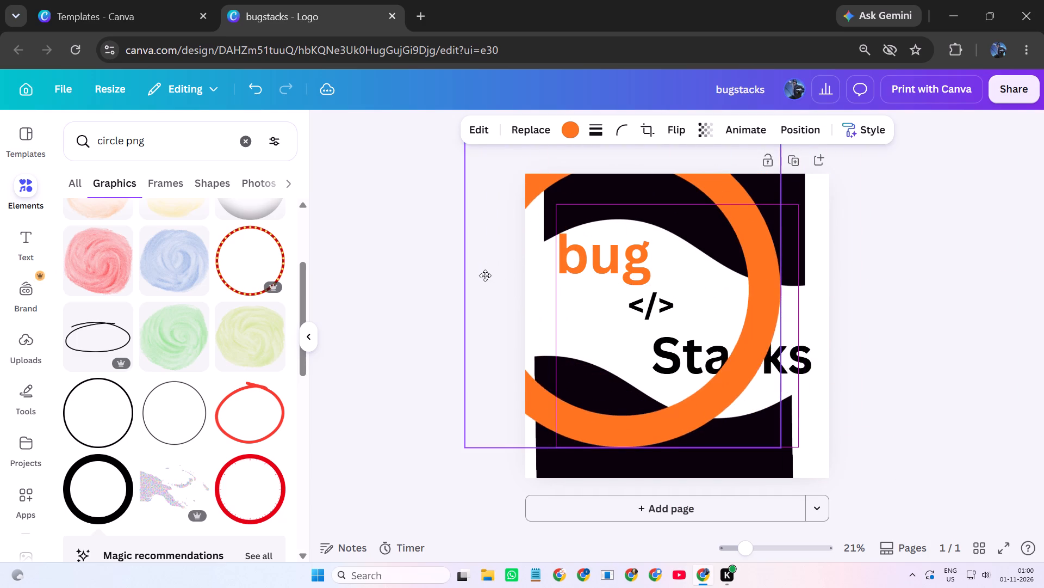
left_click_drag(485, 275, 498, 269)
left_click(939, 194)
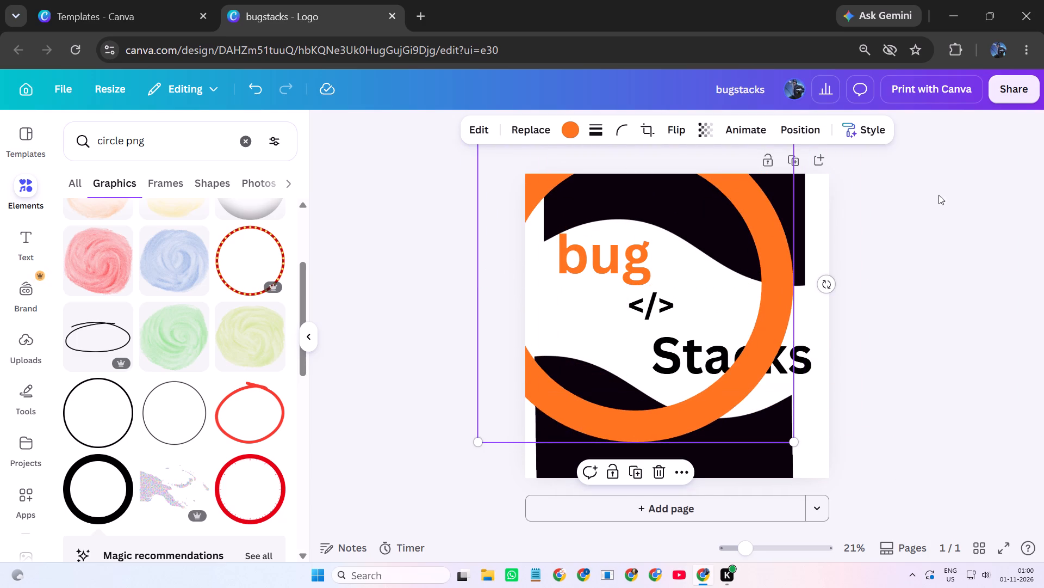
Move the upper black wave left and up so it fills the orange ring's top above the word "bug", and deselect it.
left_click_drag(802, 200, 802, 199)
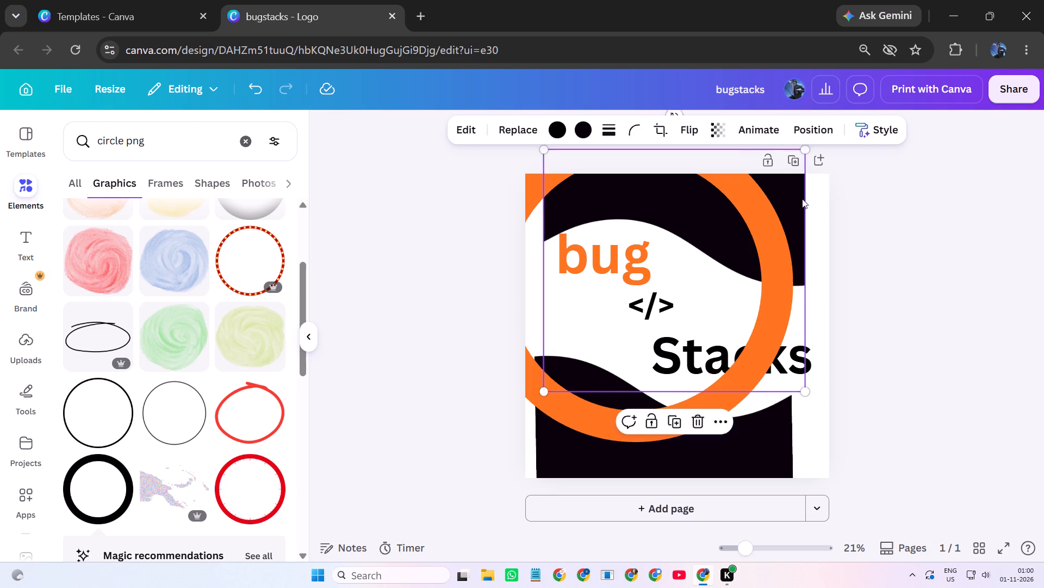
left_click_drag(802, 199, 839, 167)
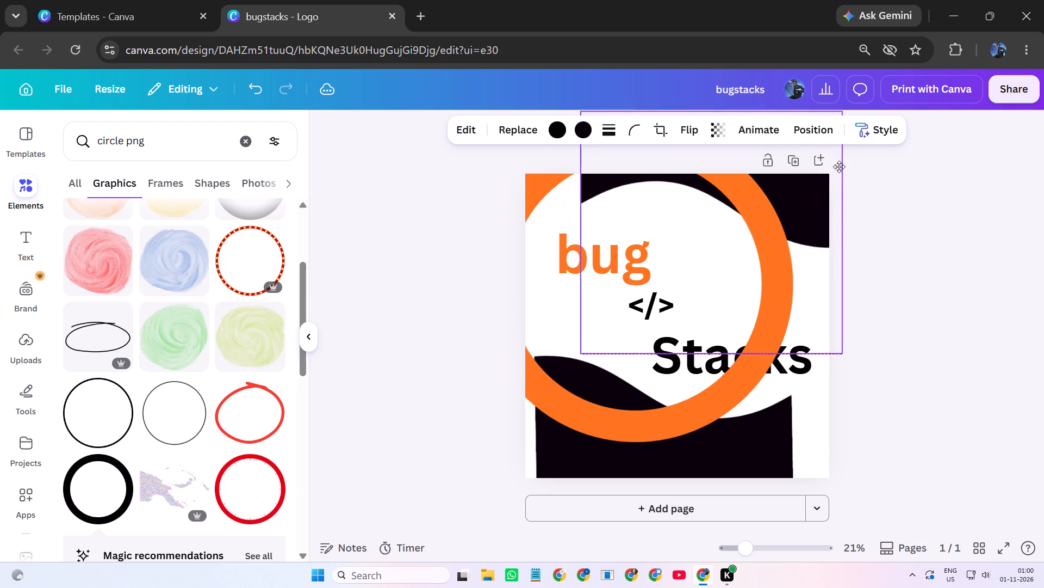
left_click_drag(839, 167, 690, 153)
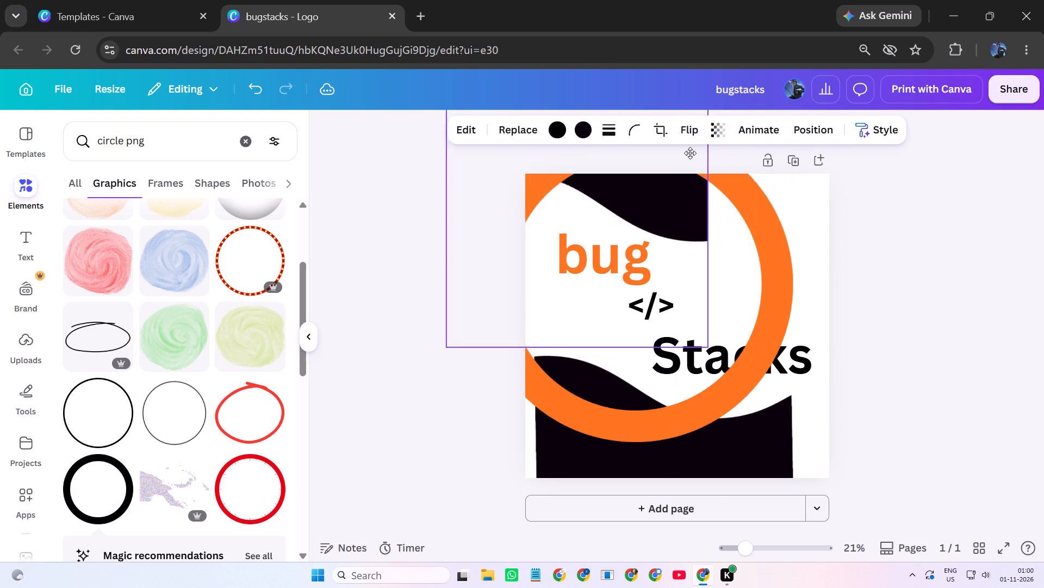
left_click_drag(690, 153, 753, 151)
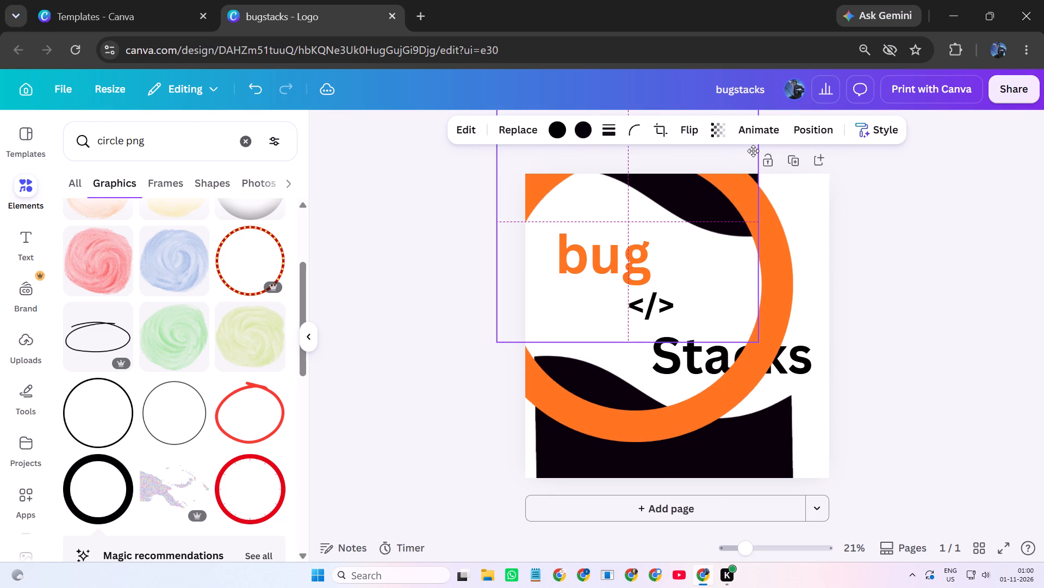
left_click_drag(753, 151, 753, 167)
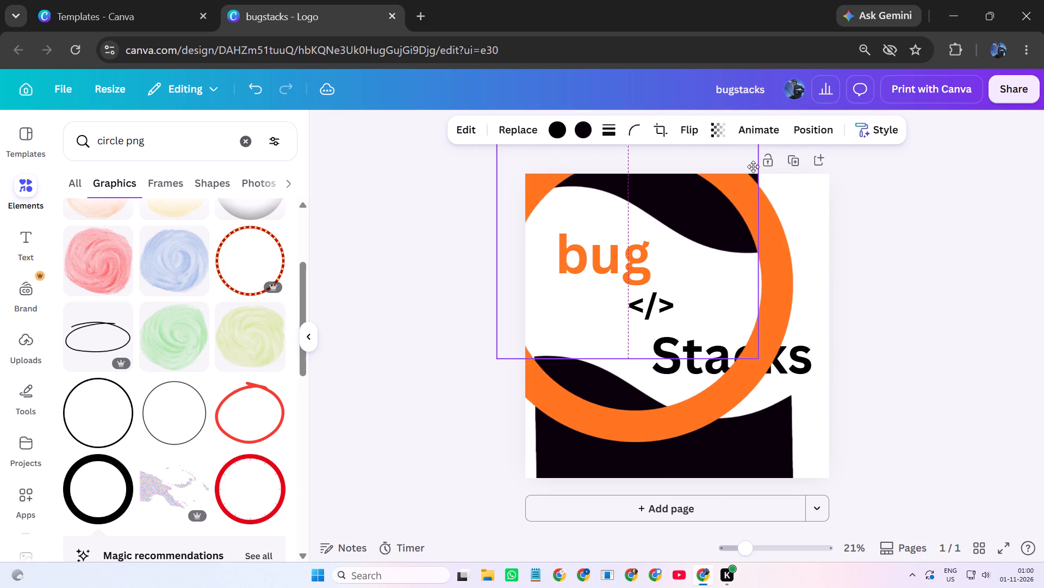
left_click_drag(753, 167, 749, 162)
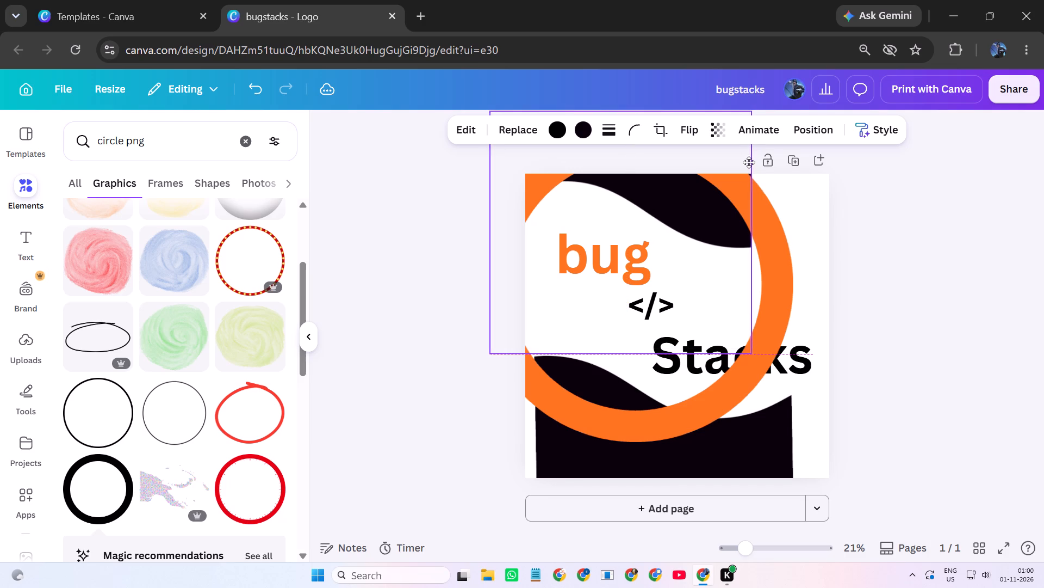
left_click_drag(749, 162, 749, 164)
left_click_drag(749, 164, 751, 164)
left_click(885, 242)
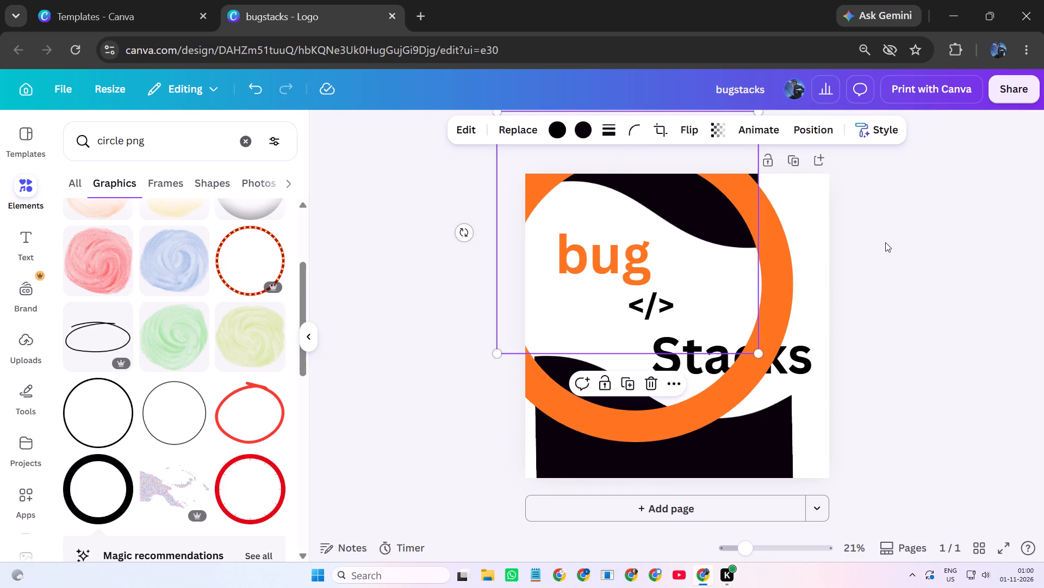
Move the lower black wave up and slightly left so its curve reaches behind the word "Stacks", and deselect it.
left_click_drag(891, 463, 775, 463)
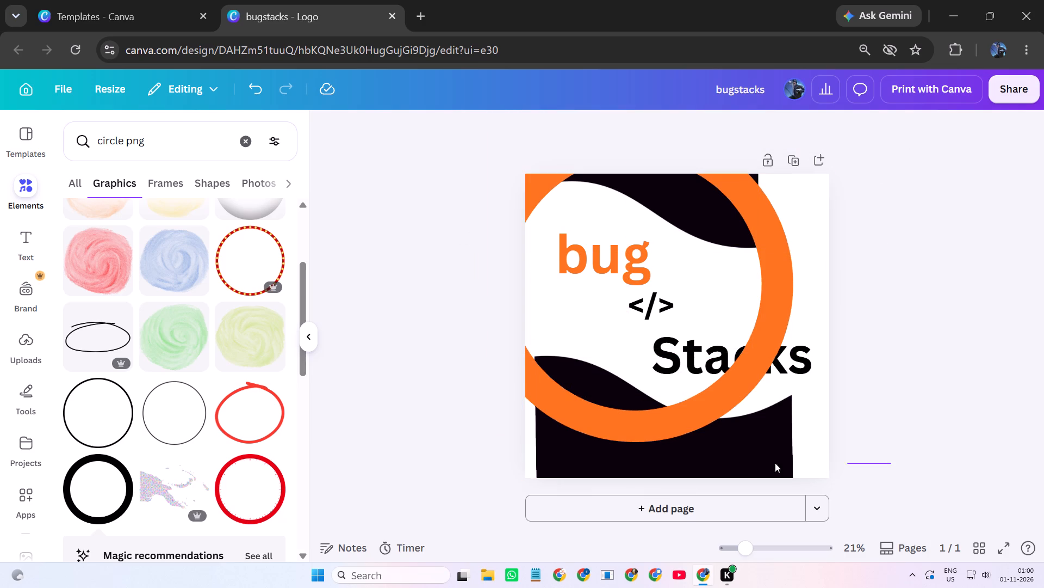
left_click_drag(775, 463, 736, 463)
left_click_drag(767, 450, 758, 427)
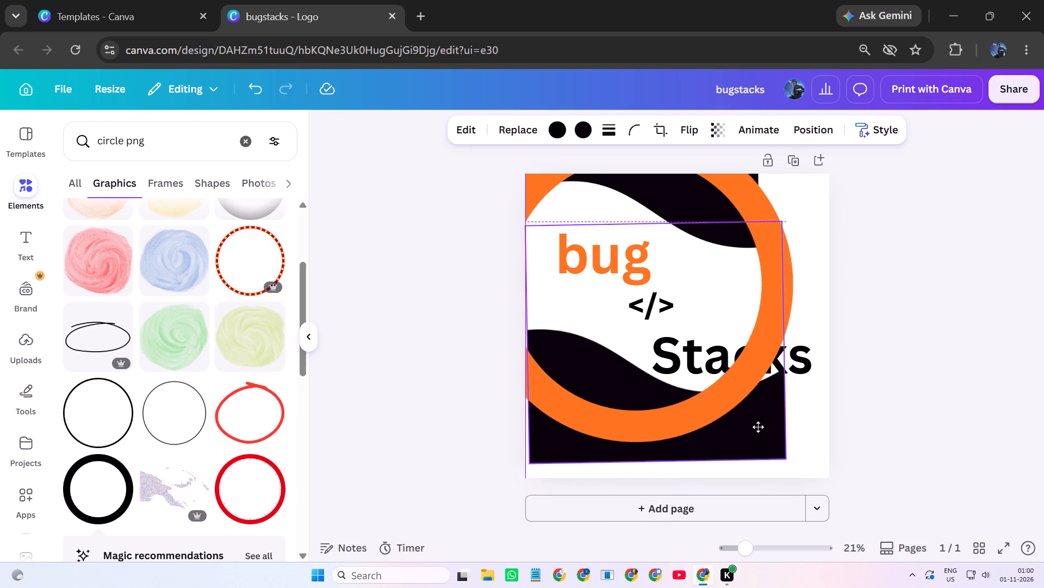
left_click_drag(758, 427, 773, 439)
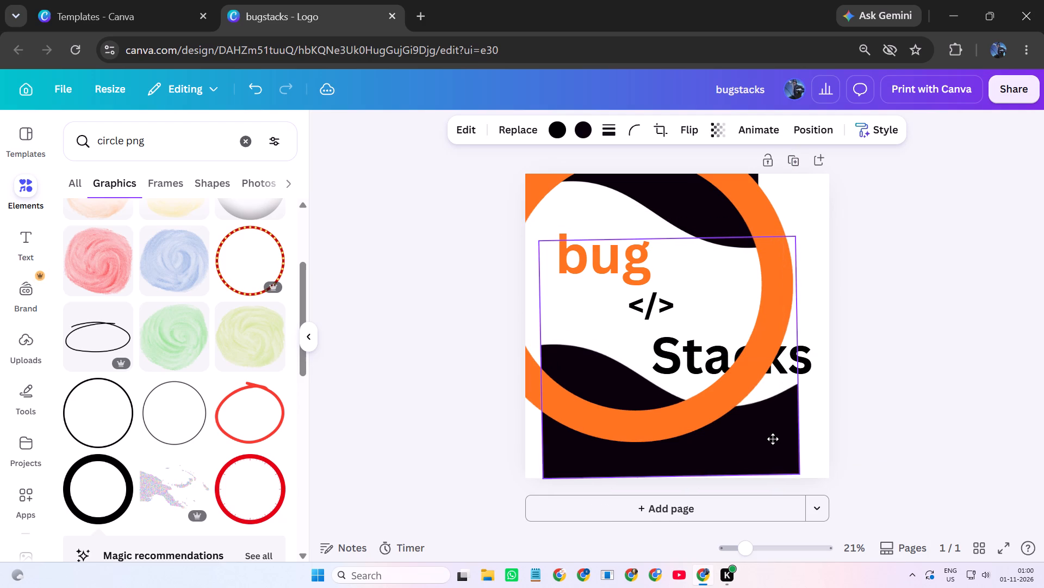
left_click_drag(773, 439, 759, 428)
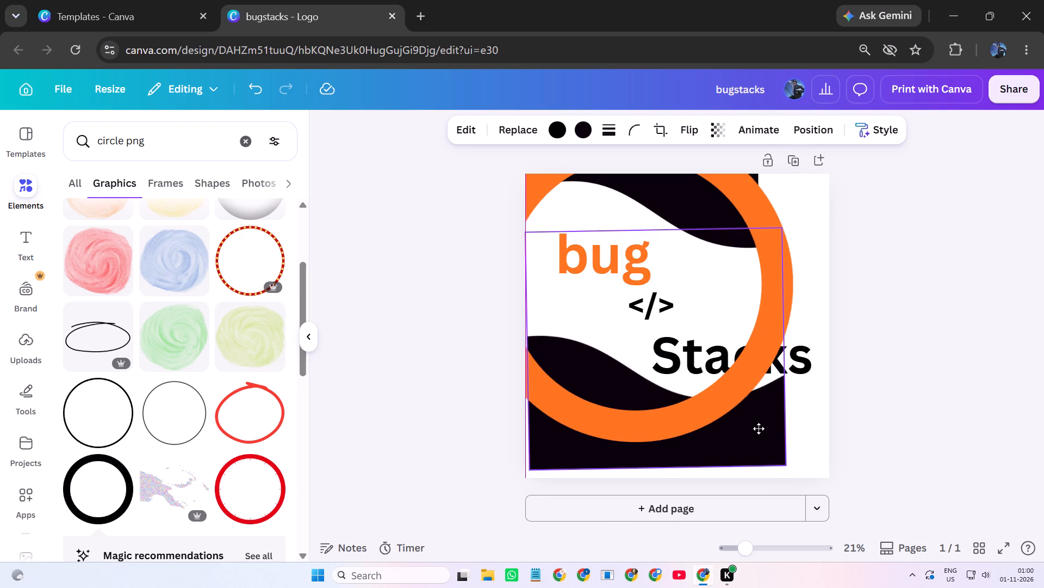
left_click_drag(759, 428, 756, 429)
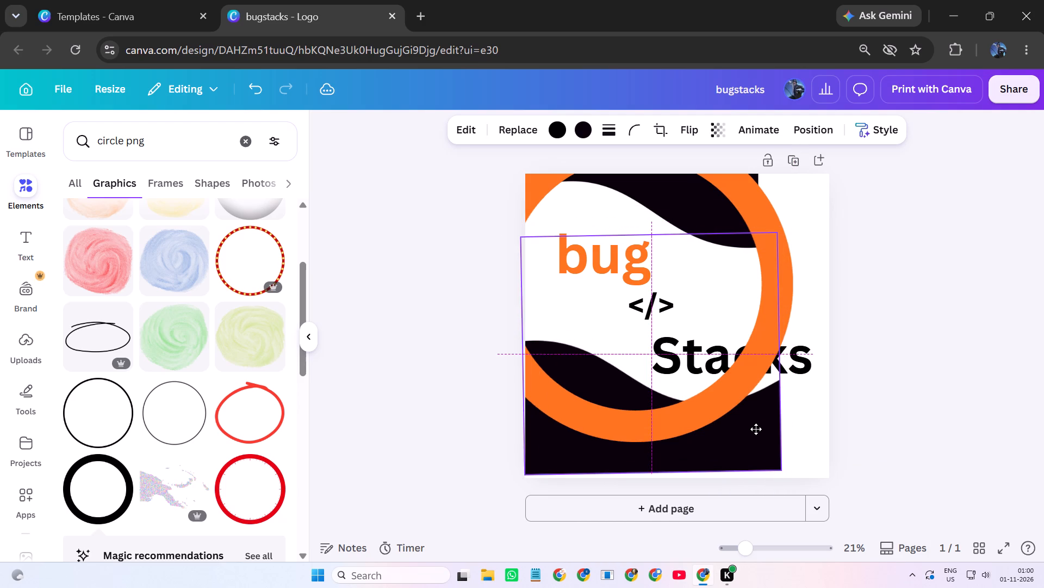
left_click_drag(756, 429, 761, 413)
left_click(944, 437)
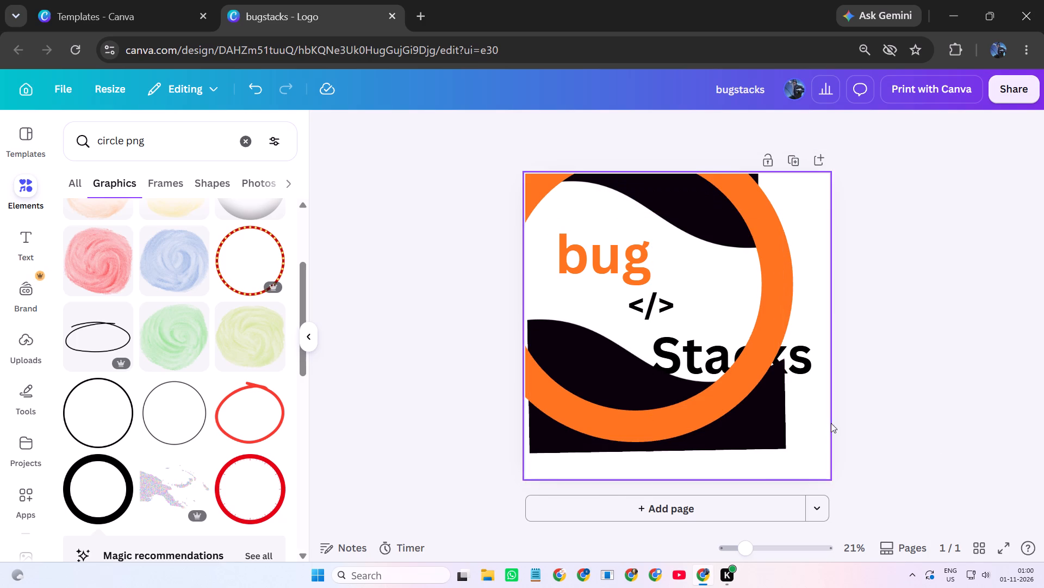
Shift all logo elements together right and slightly down, bringing the orange ring nearer the page's centre, and deselect them.
left_click_drag(893, 452, 486, 167)
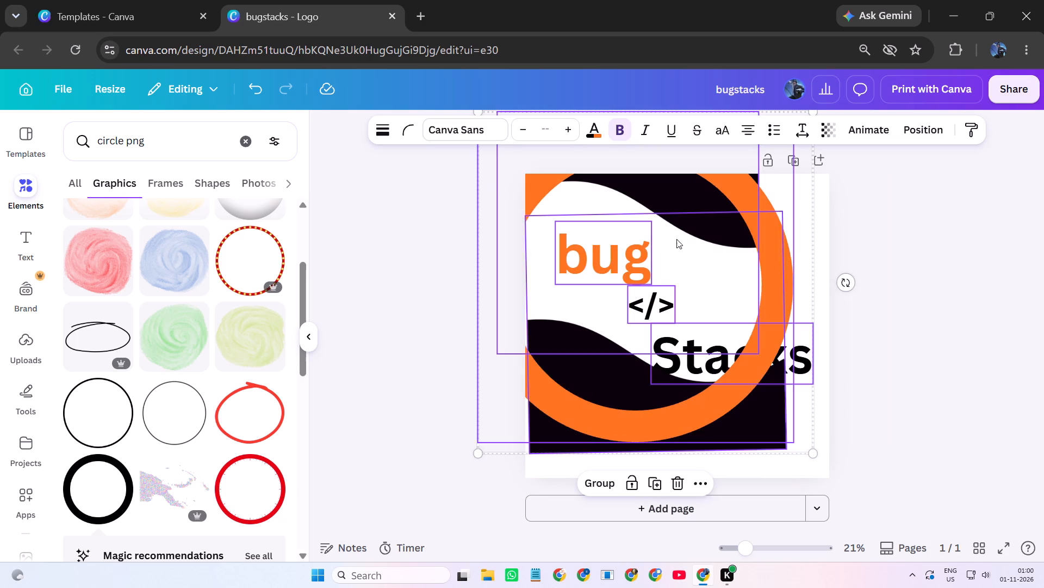
left_click_drag(687, 250, 717, 255)
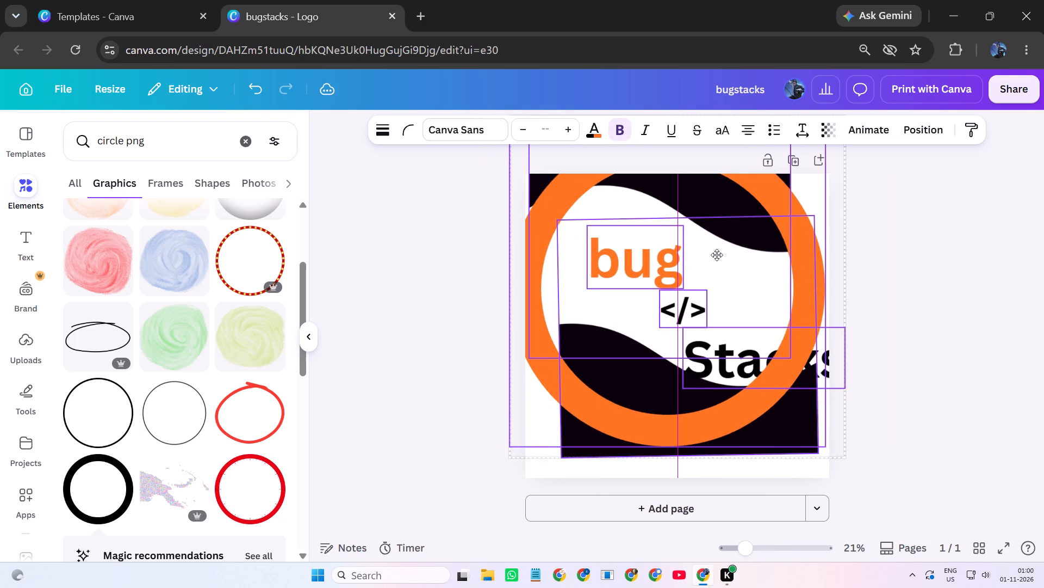
left_click_drag(717, 255, 713, 255)
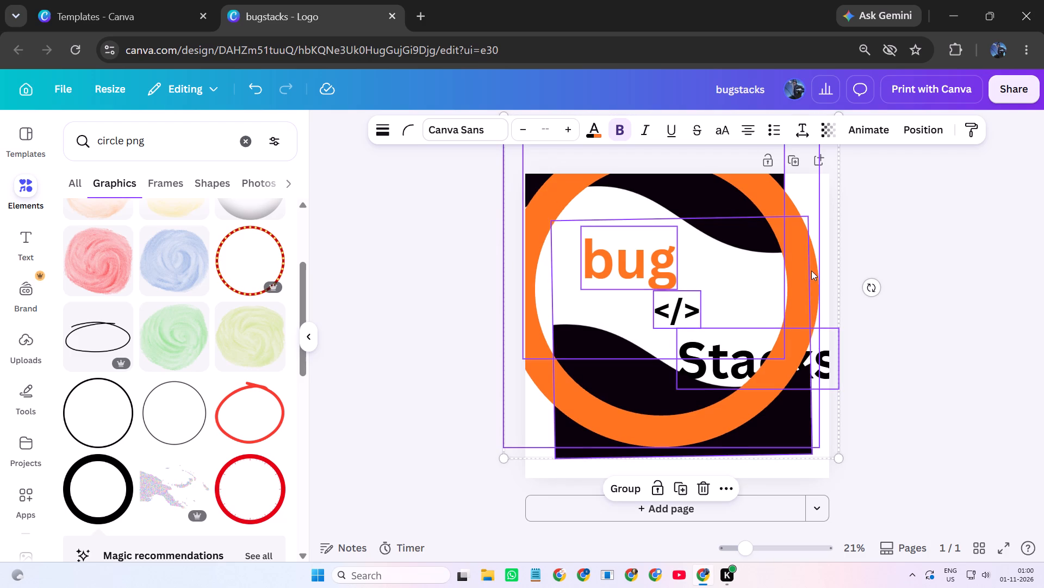
left_click(931, 293)
left_click(867, 445)
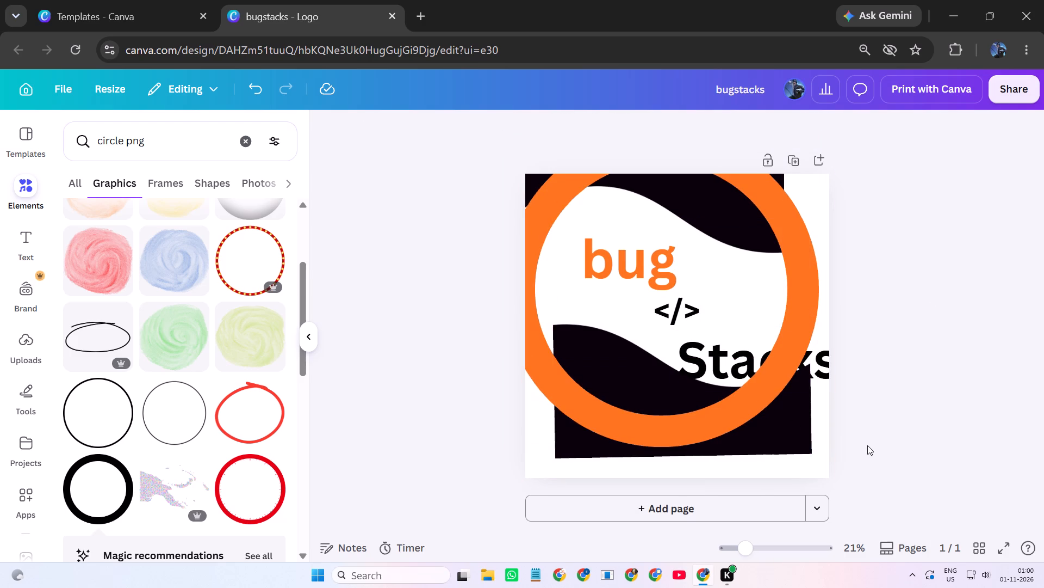
Move the lower black wave slightly left so its left end meets the orange ring's inner edge.
left_click(795, 441)
left_click(871, 451)
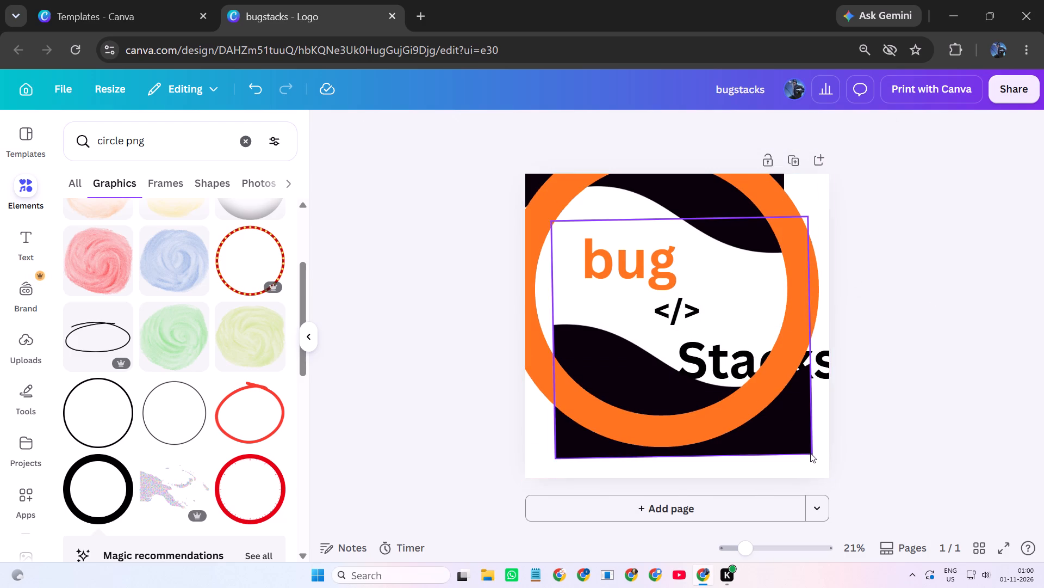
left_click_drag(803, 453, 795, 450)
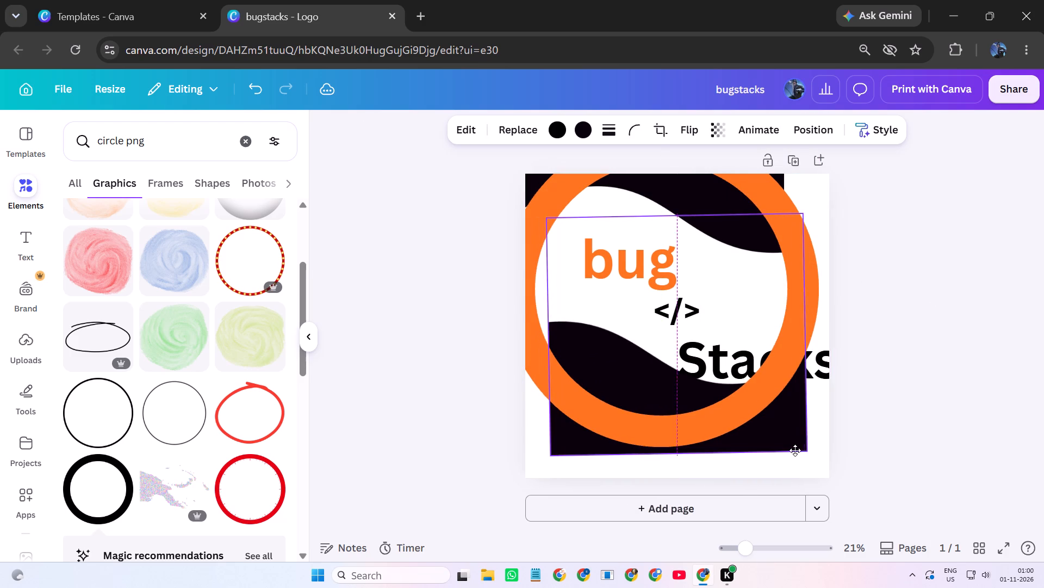
left_click_drag(795, 450, 792, 466)
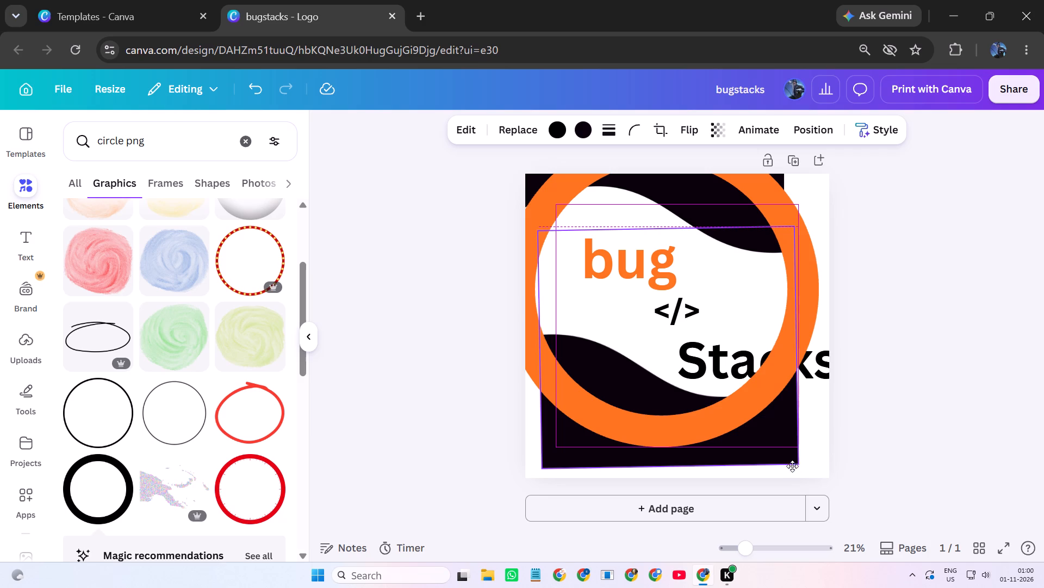
left_click_drag(792, 466, 797, 458)
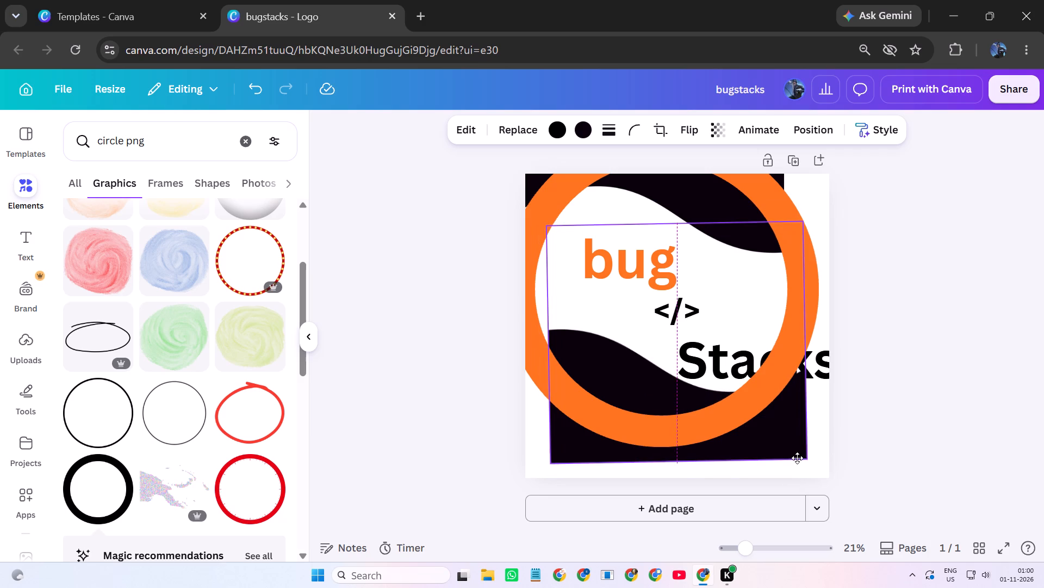
left_click_drag(797, 458, 797, 462)
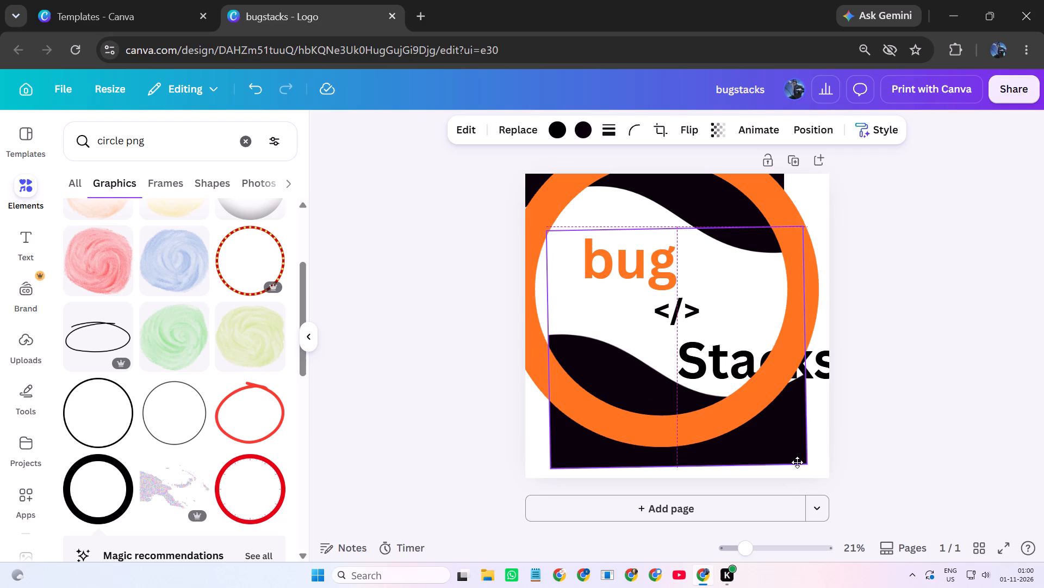
left_click_drag(797, 462, 790, 458)
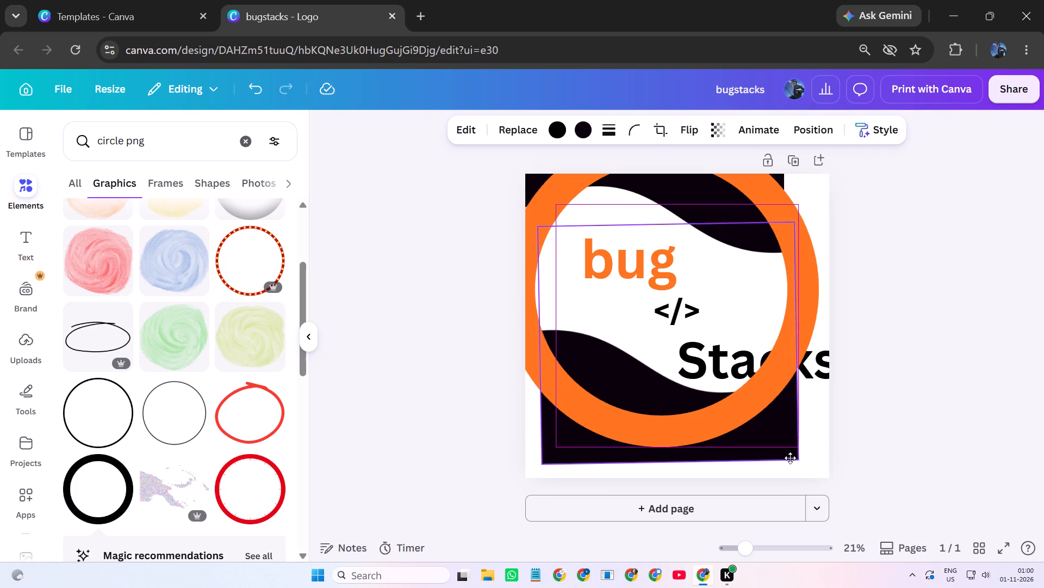
left_click_drag(790, 458, 792, 450)
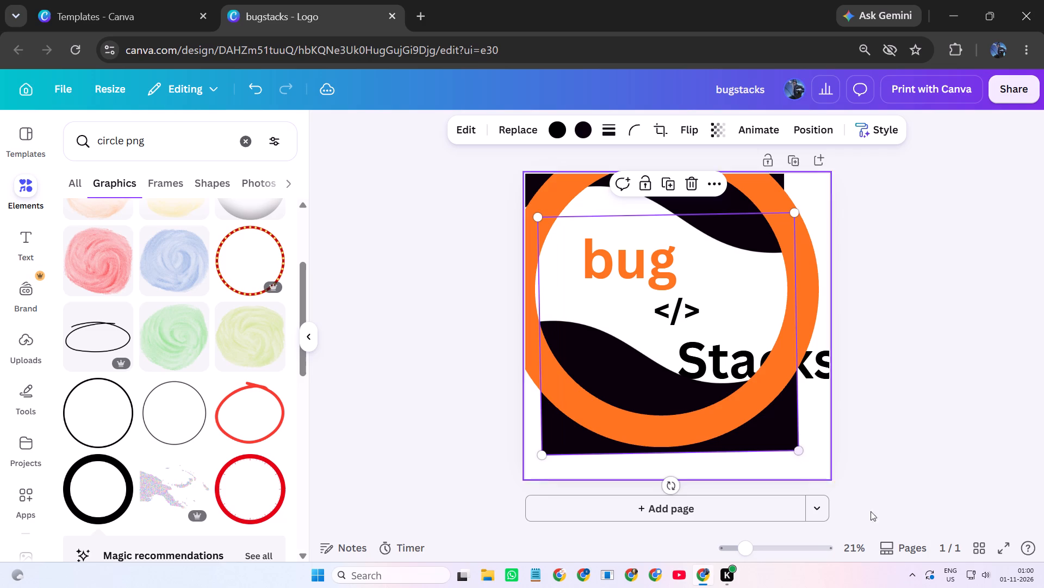
Rotate the lower black wave clockwise by a few degrees, nudge it slightly left and down inside the ring, and deselect it.
left_click_drag(675, 484, 664, 488)
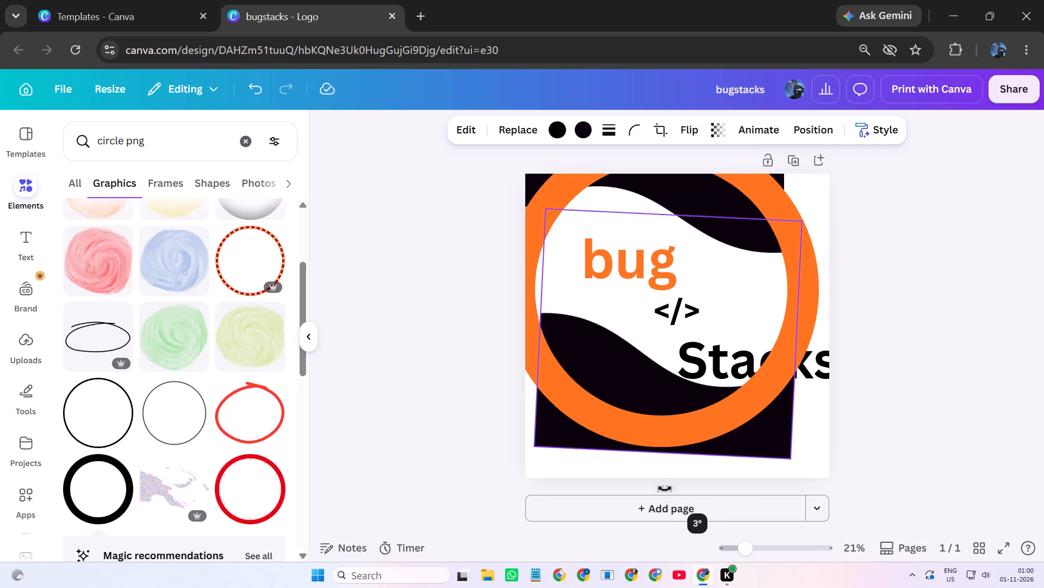
left_click_drag(664, 488, 654, 495)
left_click(654, 495)
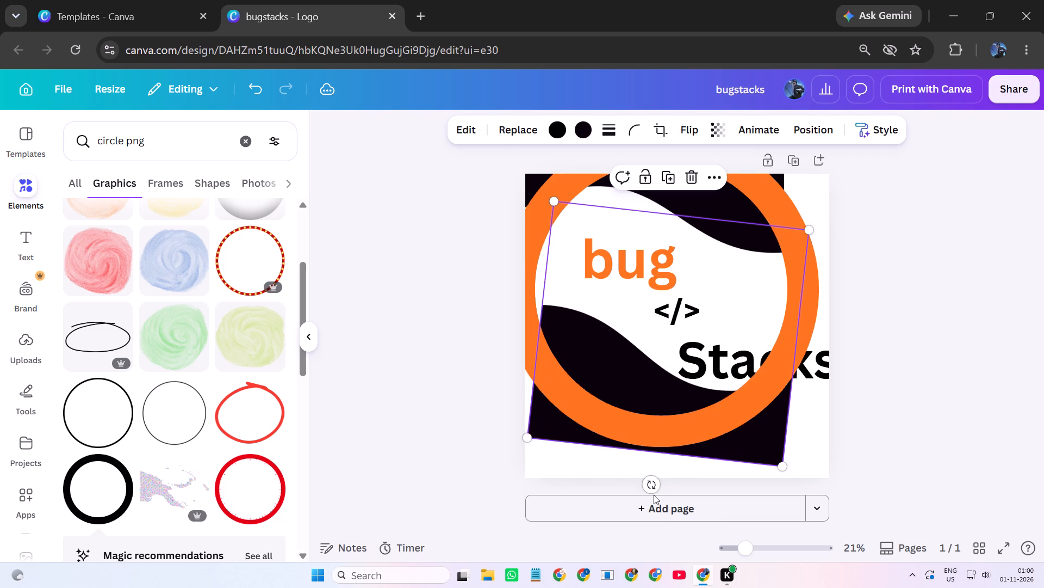
left_click_drag(641, 387, 638, 392)
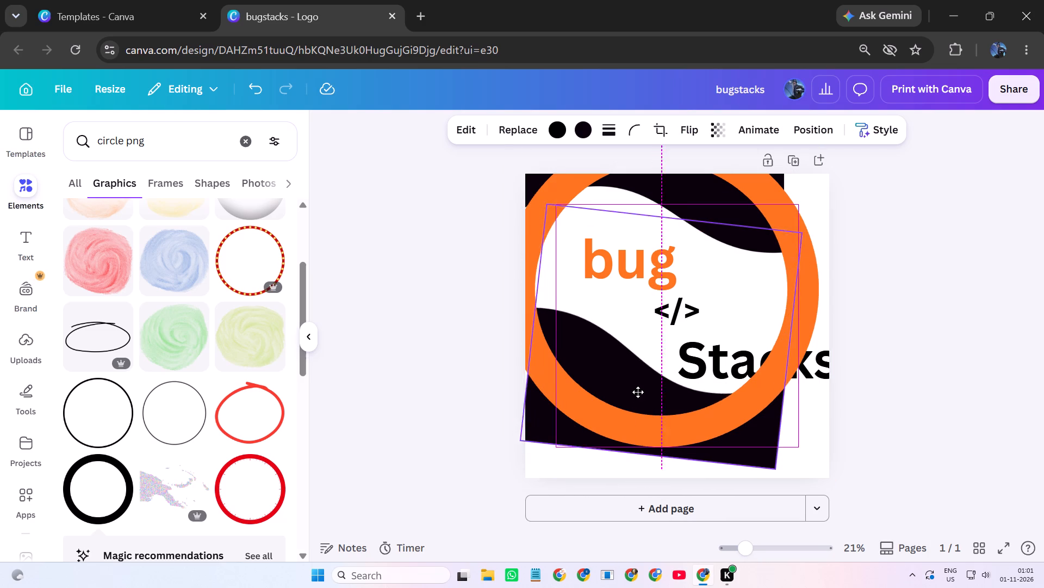
left_click_drag(638, 392, 637, 393)
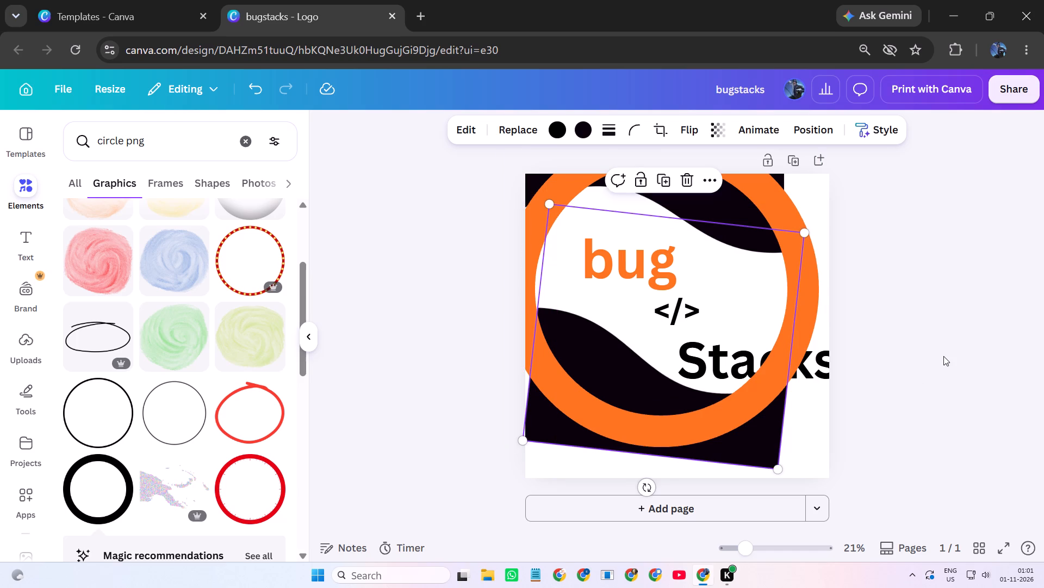
left_click(943, 356)
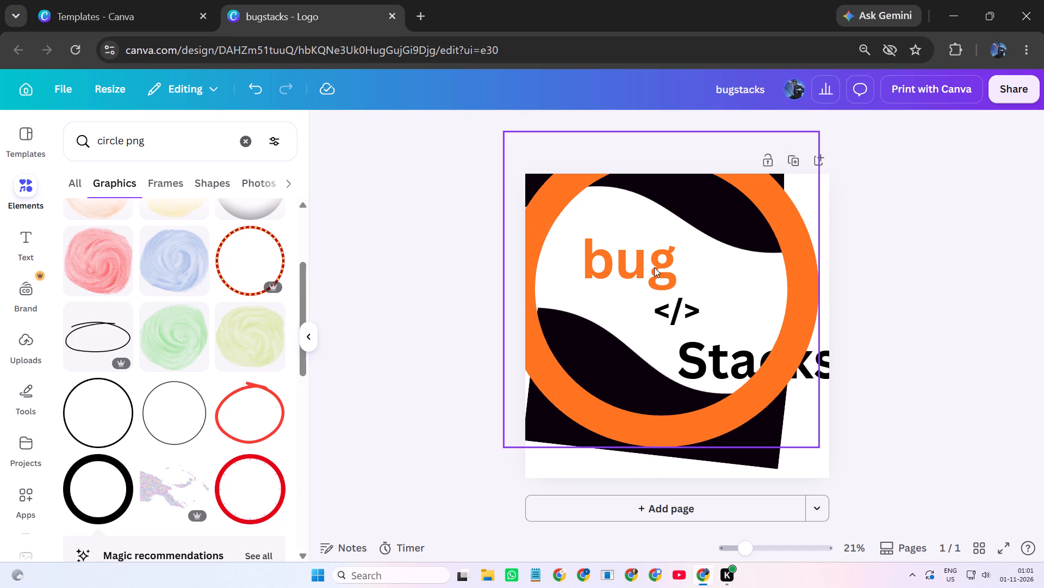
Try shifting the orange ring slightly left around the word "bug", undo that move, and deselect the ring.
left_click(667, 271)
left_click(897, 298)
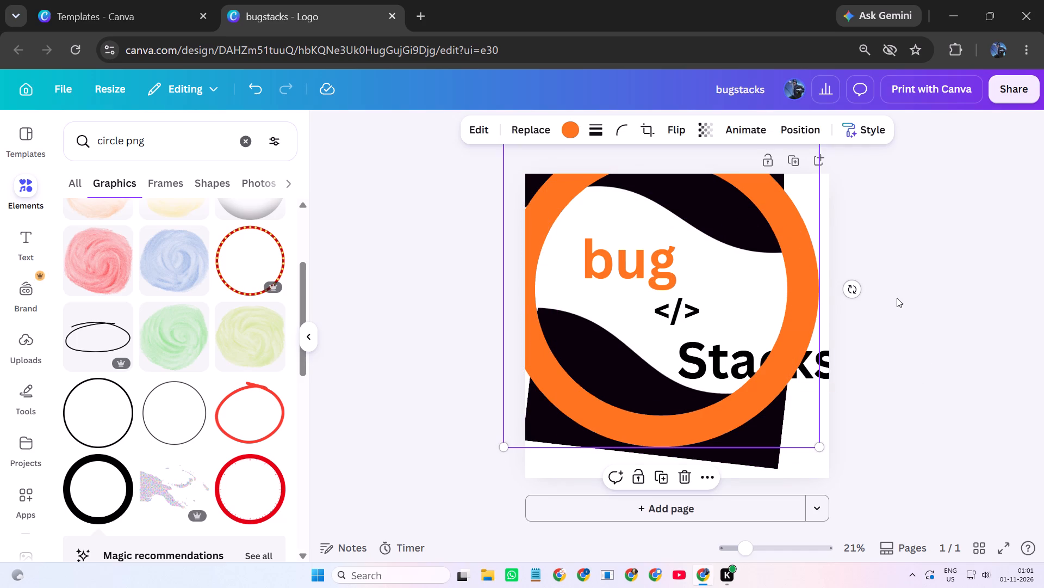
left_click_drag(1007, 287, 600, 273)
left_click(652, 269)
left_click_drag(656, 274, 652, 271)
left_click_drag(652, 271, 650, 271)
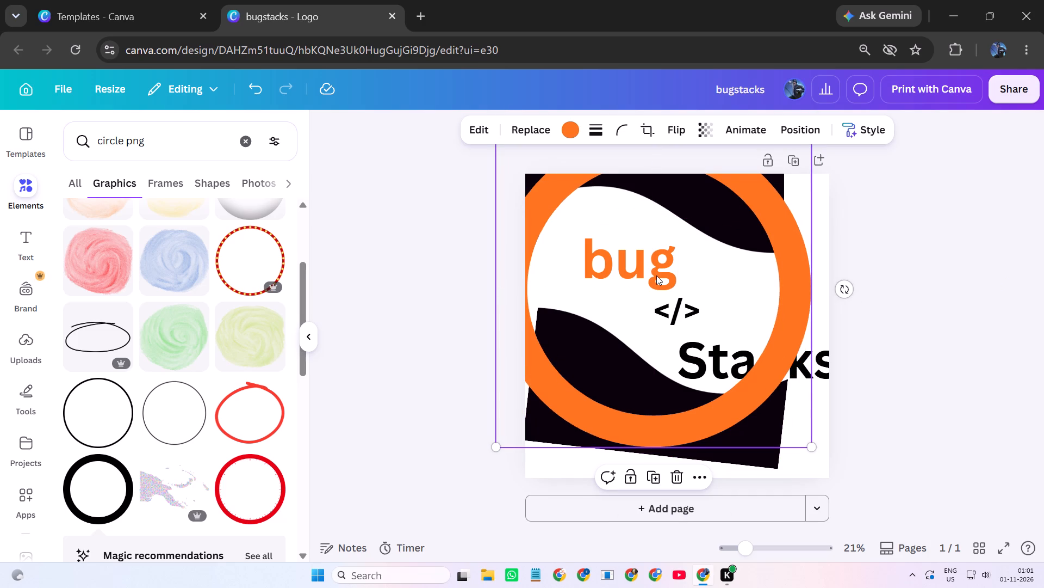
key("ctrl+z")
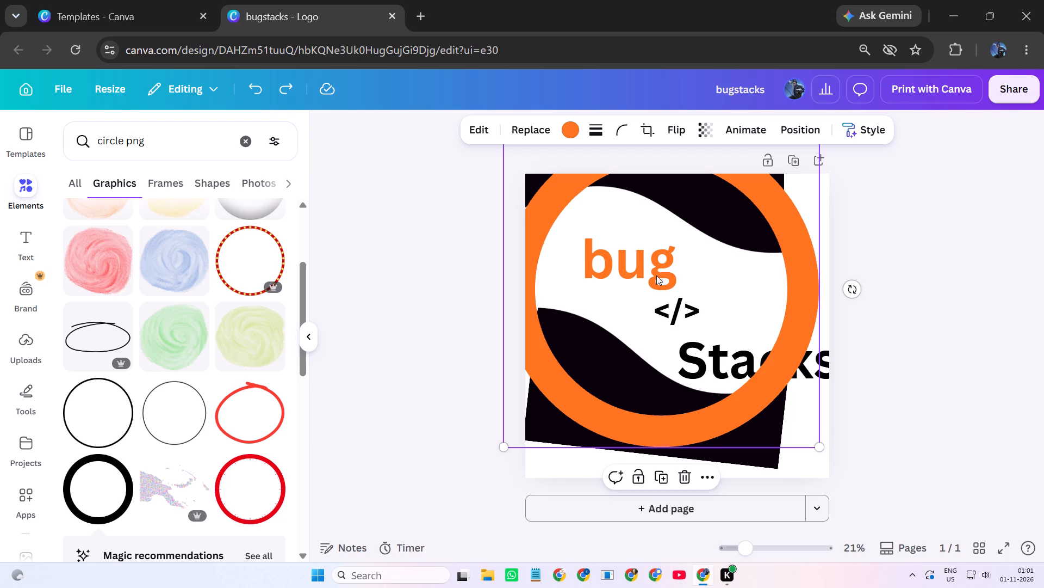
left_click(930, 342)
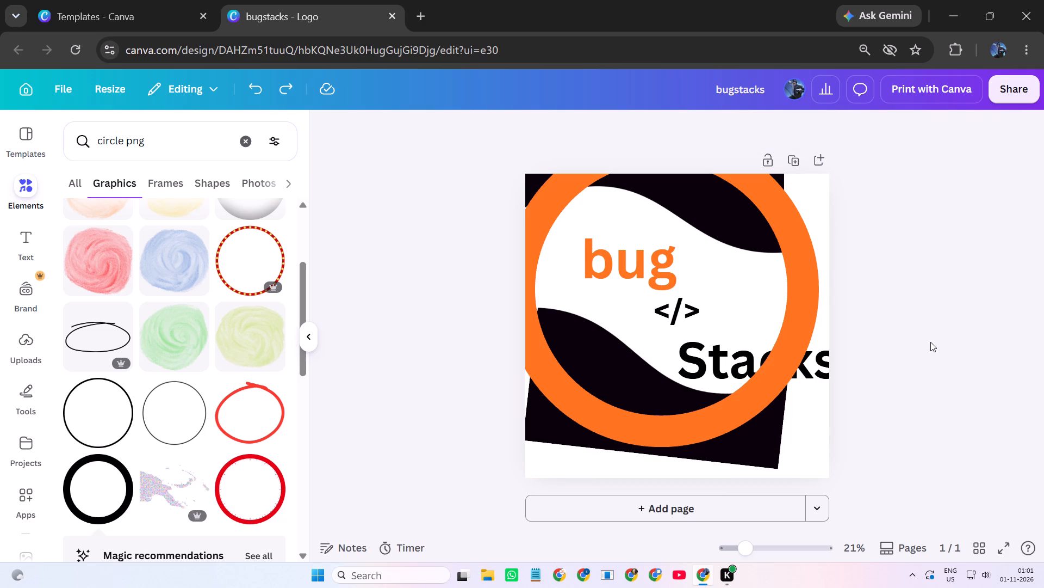
Shift all logo elements together left and slightly down until the word "Stacks" fits within the page, and deselect them.
left_click_drag(930, 342, 612, 270)
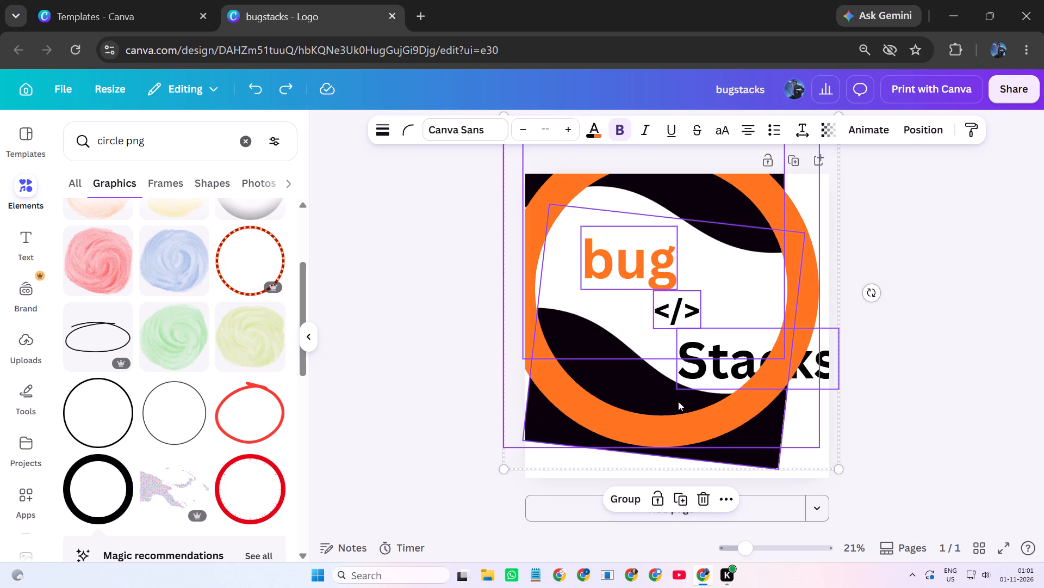
left_click_drag(678, 383, 675, 387)
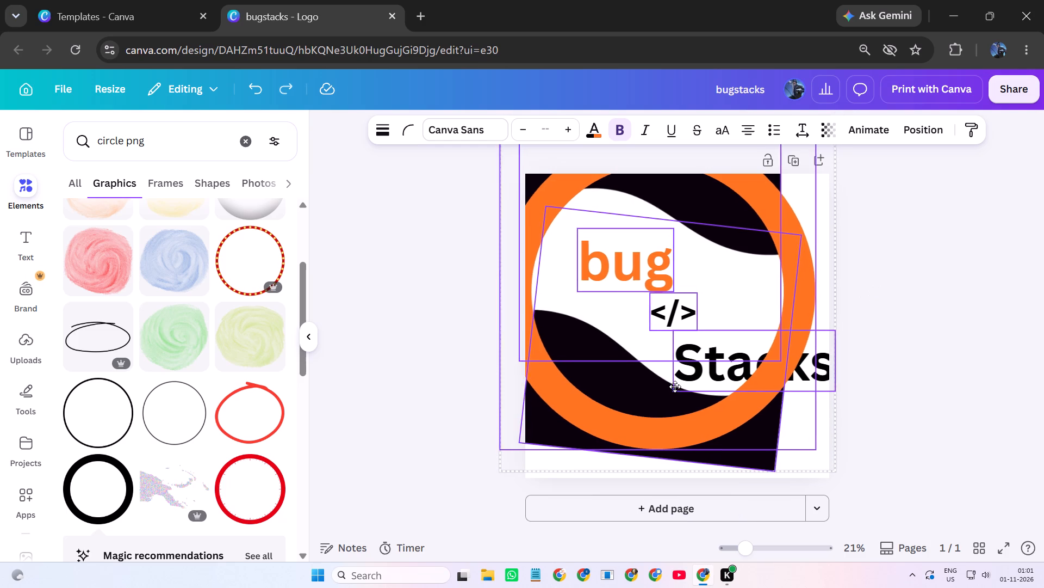
left_click_drag(675, 387, 655, 389)
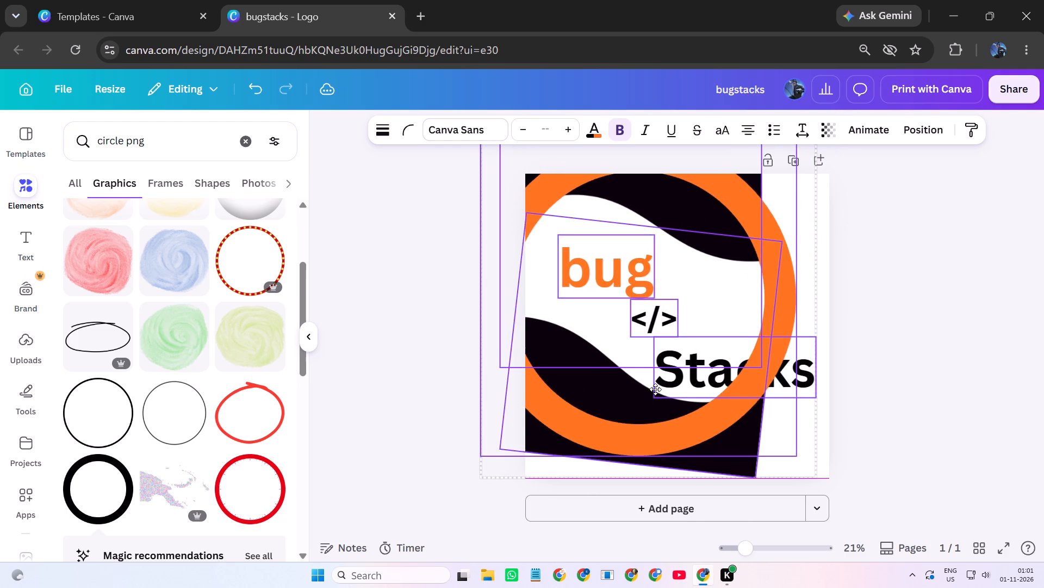
left_click_drag(655, 389, 663, 384)
left_click_drag(811, 362, 804, 363)
left_click_drag(809, 359, 815, 359)
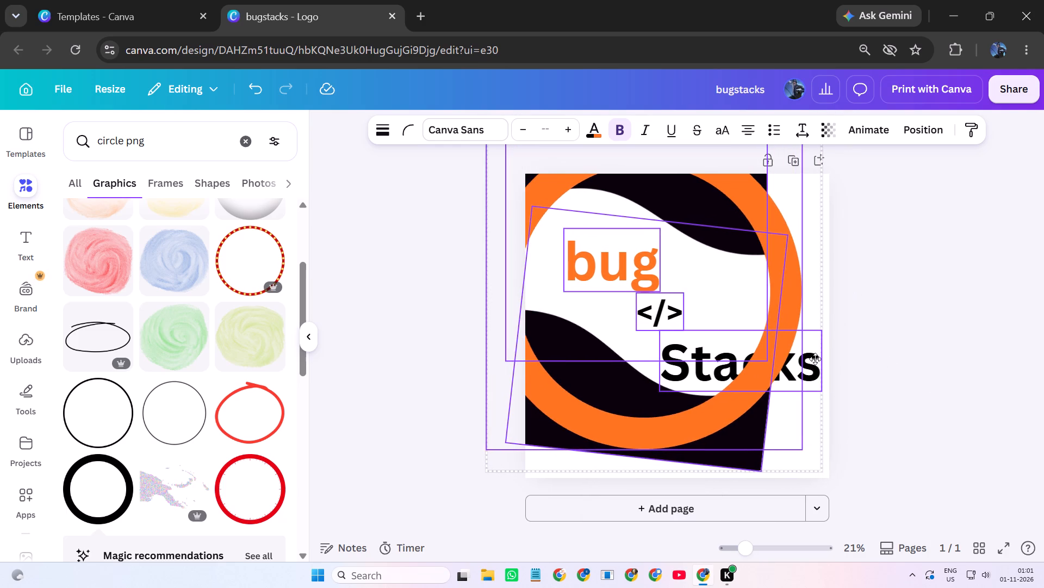
left_click_drag(815, 359, 814, 360)
left_click(838, 357)
Move the word "Stacks" slightly right and up so it ends at the page's right edge.
left_click(816, 362)
left_click_drag(816, 362, 825, 357)
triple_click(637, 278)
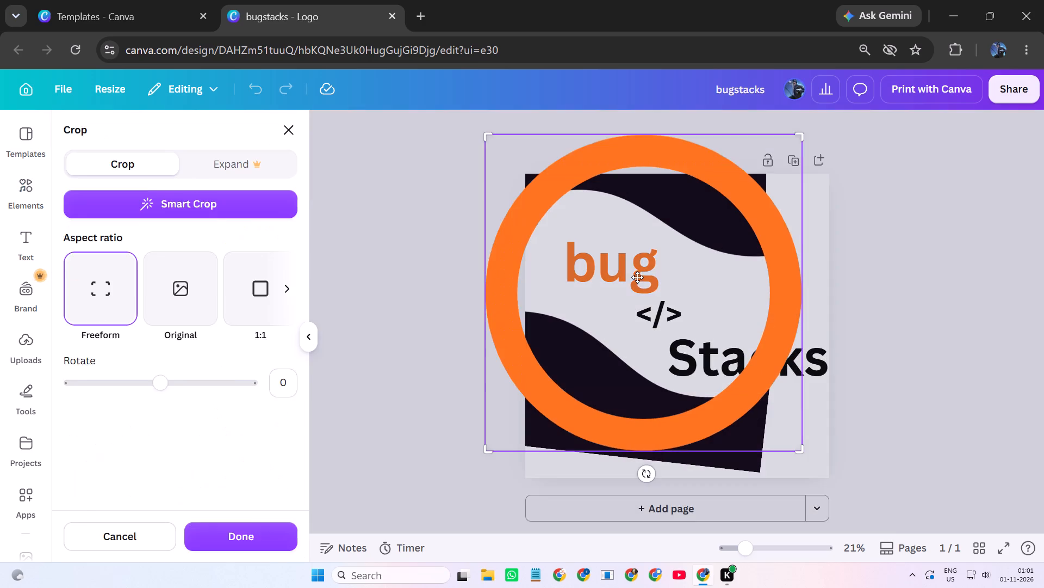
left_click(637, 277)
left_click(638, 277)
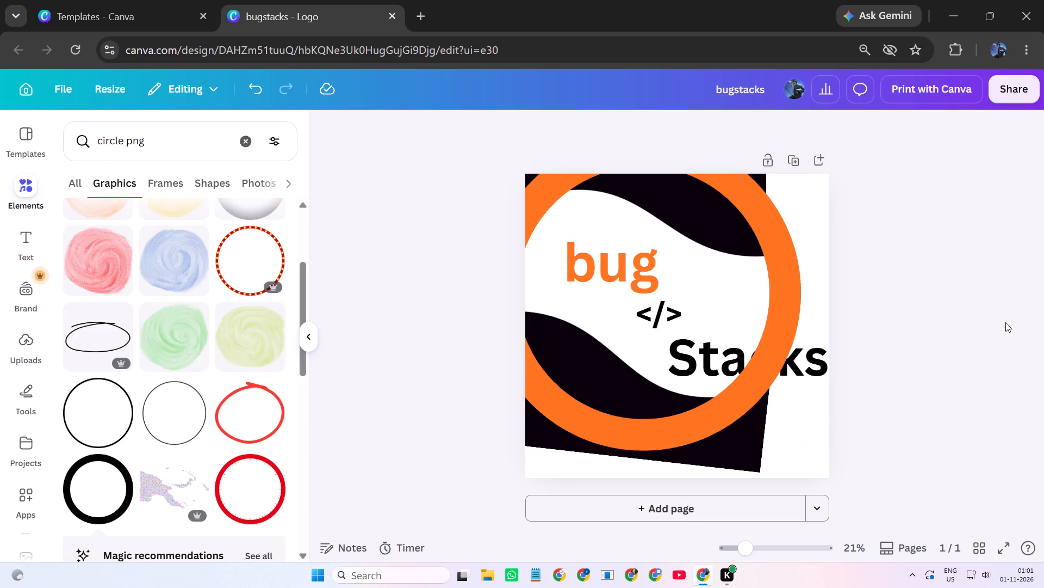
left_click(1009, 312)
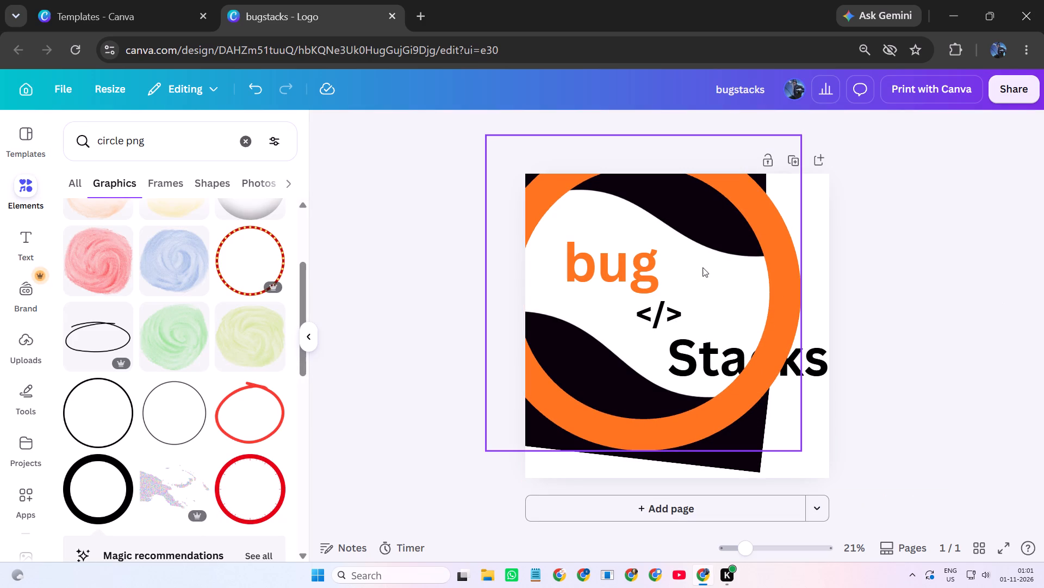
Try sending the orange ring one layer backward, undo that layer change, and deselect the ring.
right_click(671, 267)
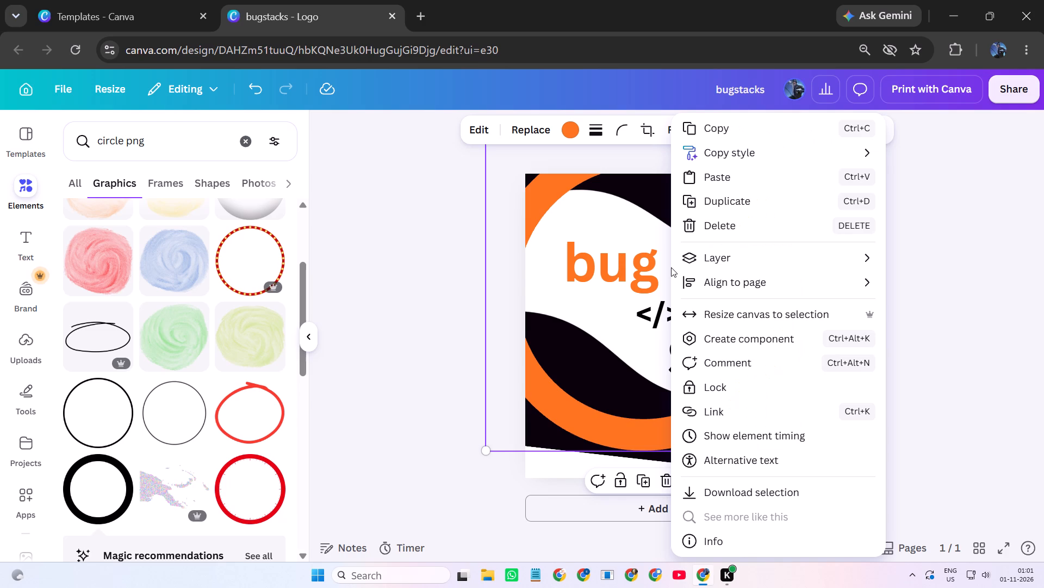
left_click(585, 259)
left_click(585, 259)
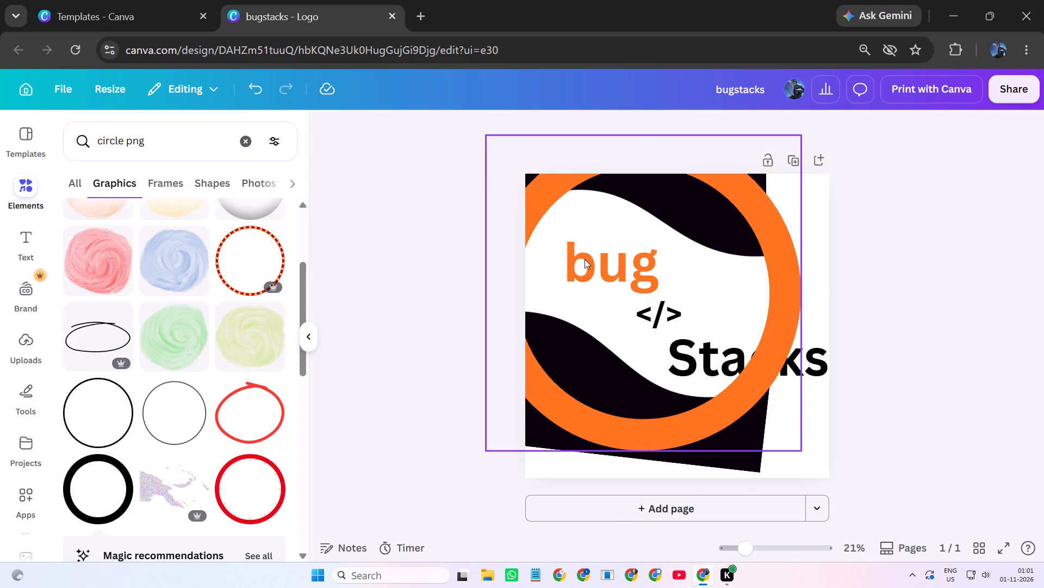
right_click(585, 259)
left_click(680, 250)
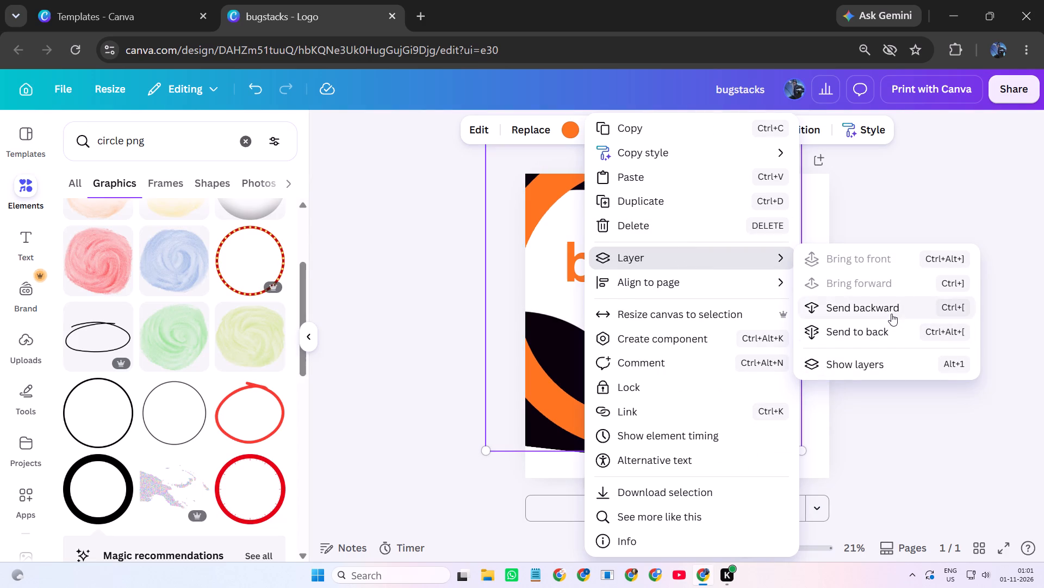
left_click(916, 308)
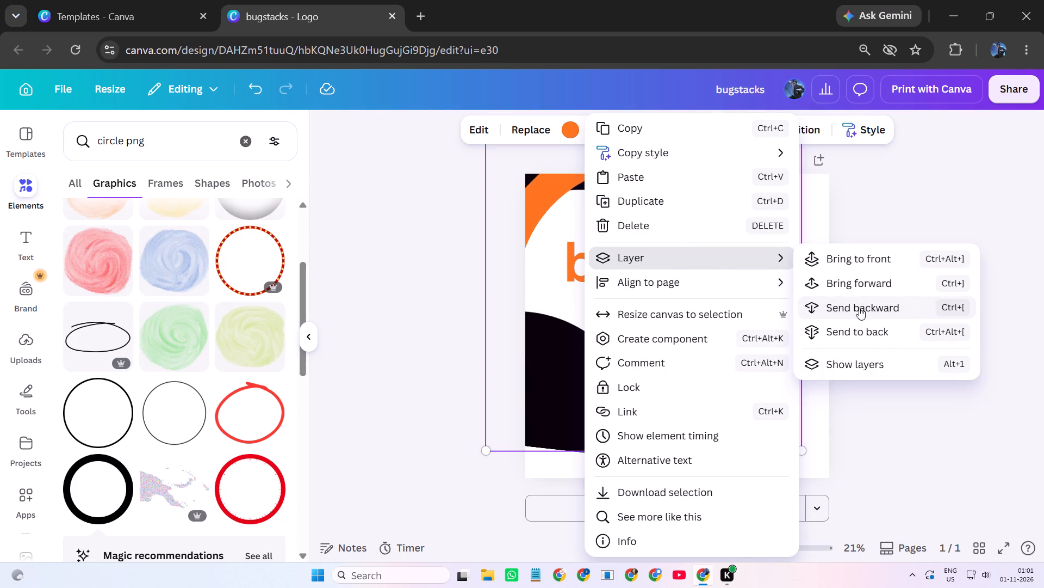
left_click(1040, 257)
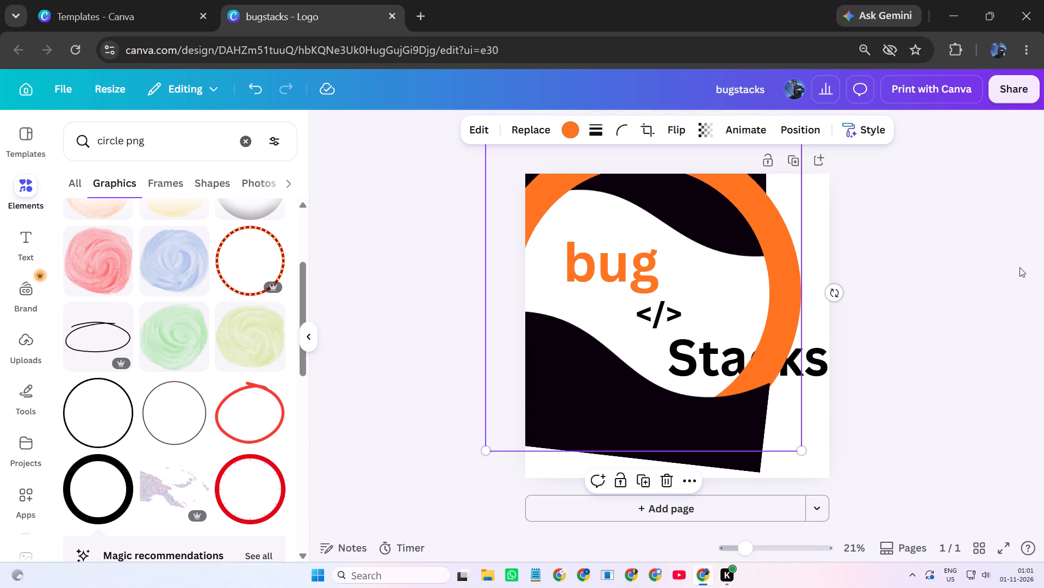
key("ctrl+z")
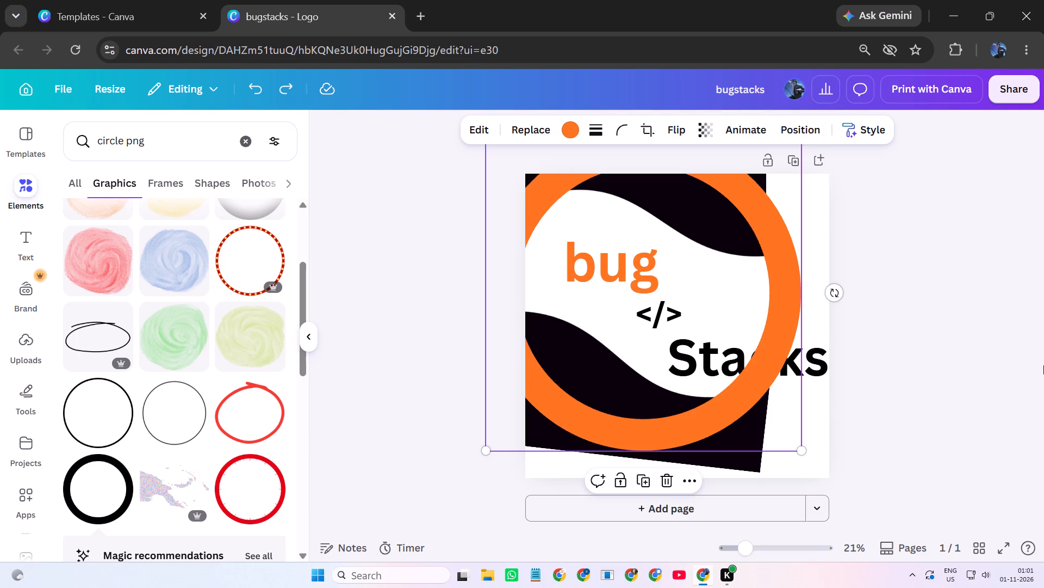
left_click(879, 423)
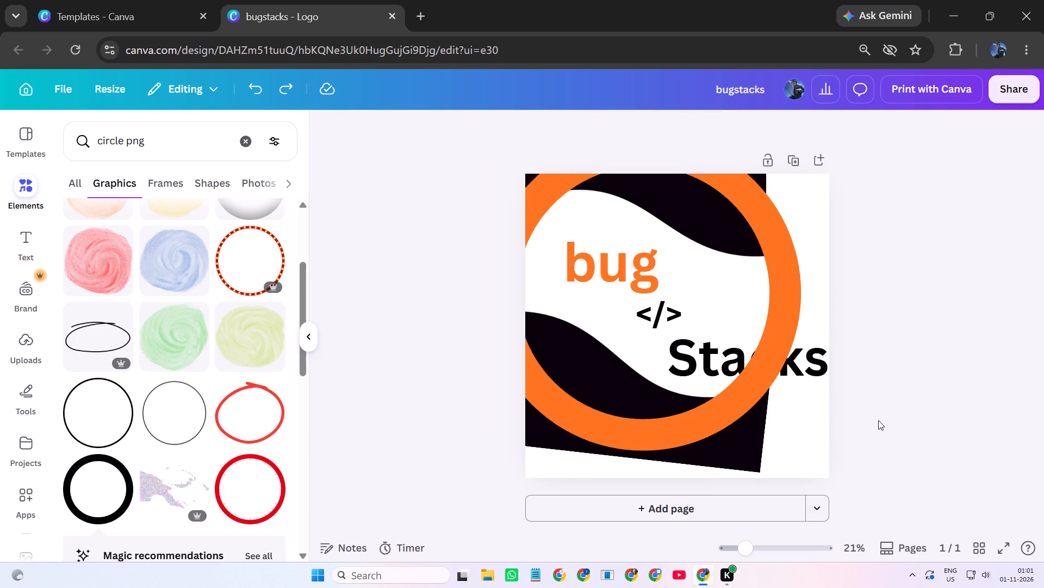
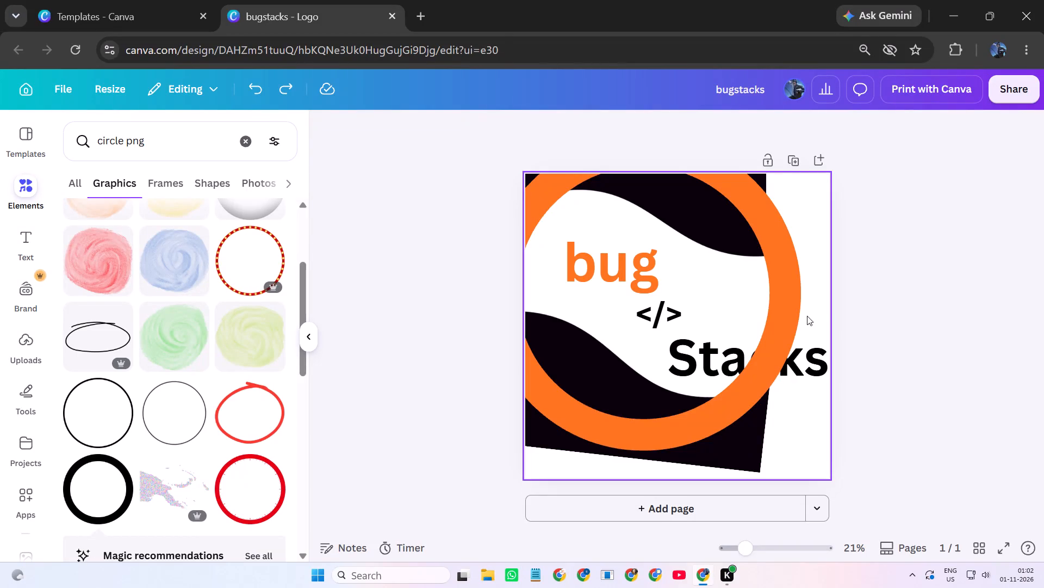
Move the orange ring right, away from the word "bug", so its right part extends beyond the page, and deselect it.
left_click(932, 244)
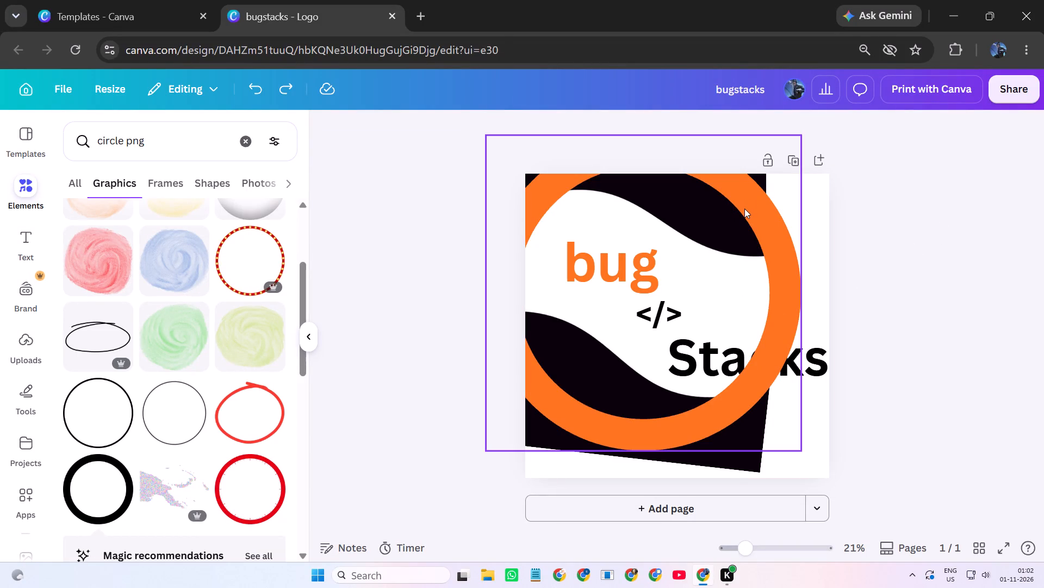
left_click(774, 223)
left_click(780, 222)
left_click(779, 217)
left_click(776, 212)
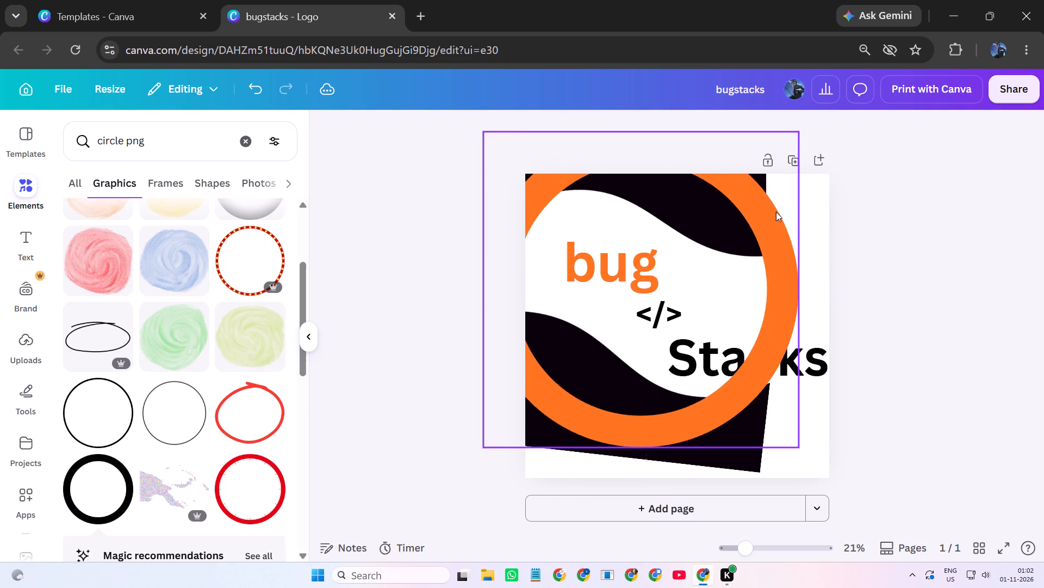
left_click_drag(780, 212, 984, 227)
left_click(984, 227)
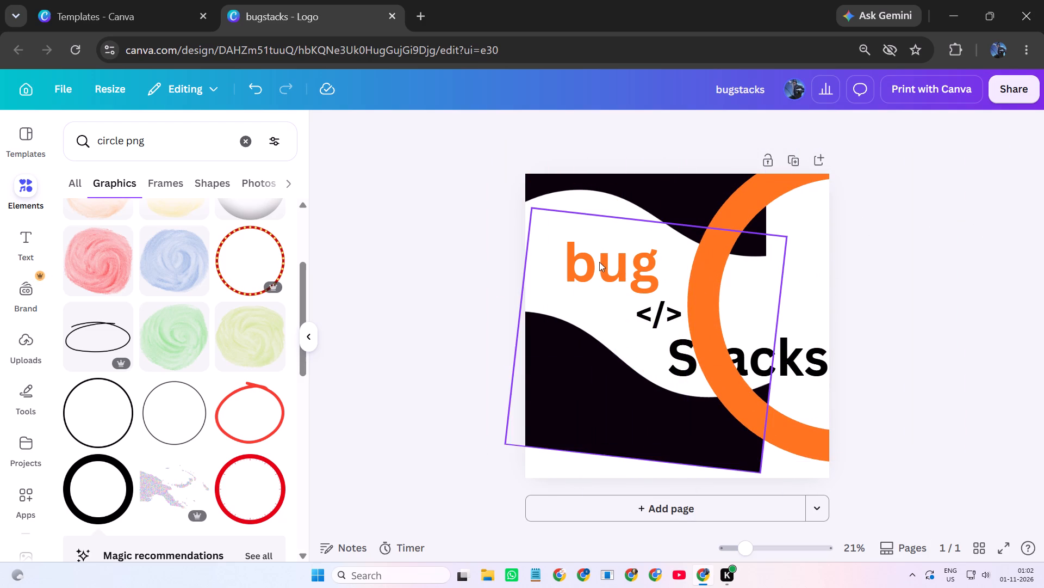
Move the lower and upper black waves right, away from the word "bug", with the upper wave almost completely above the page.
left_click_drag(600, 262, 566, 268)
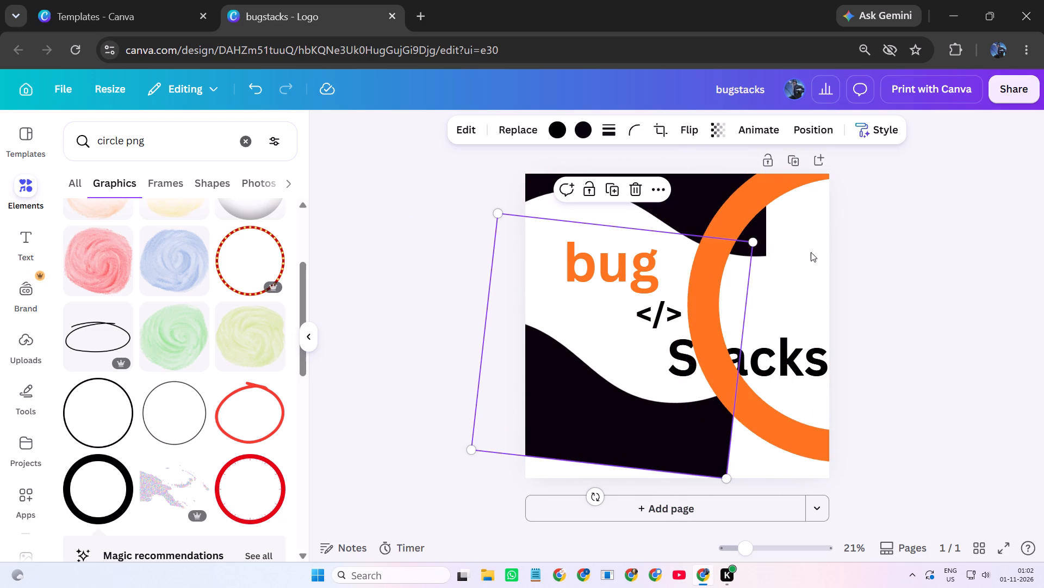
left_click(844, 269)
left_click_drag(605, 264, 745, 275)
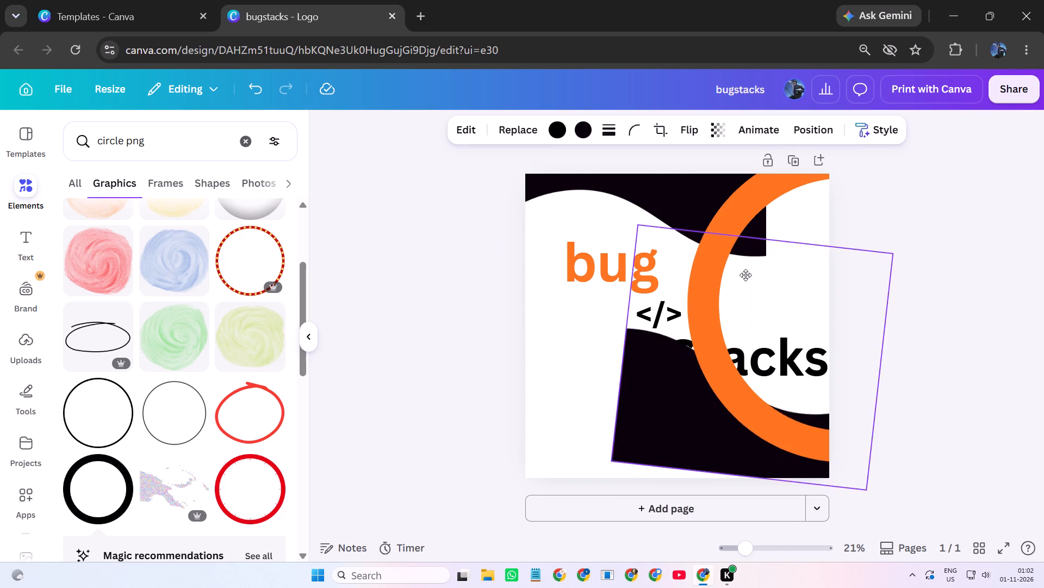
left_click_drag(745, 275, 792, 289)
left_click_drag(604, 254, 642, 250)
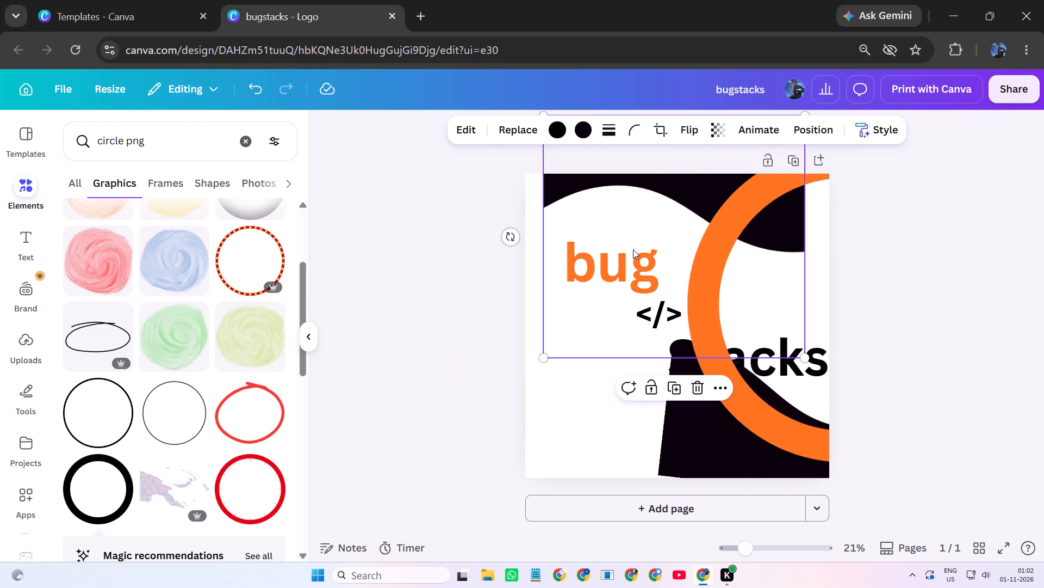
left_click_drag(609, 266, 776, 235)
Move the word "bug" to the page's top-left corner so only a small part remains on the page.
left_click_drag(599, 263, 448, 250)
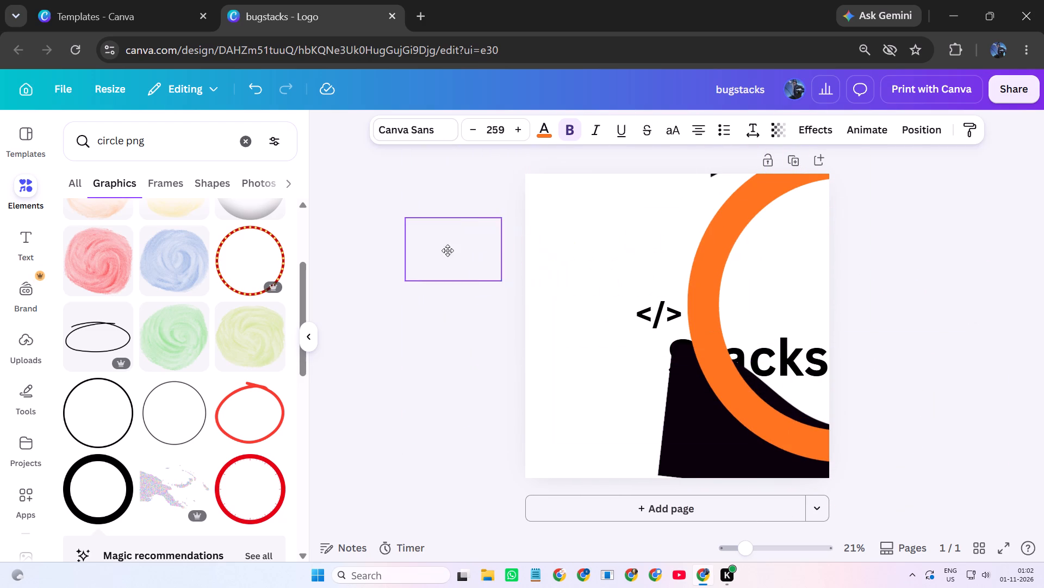
left_click_drag(448, 250, 570, 243)
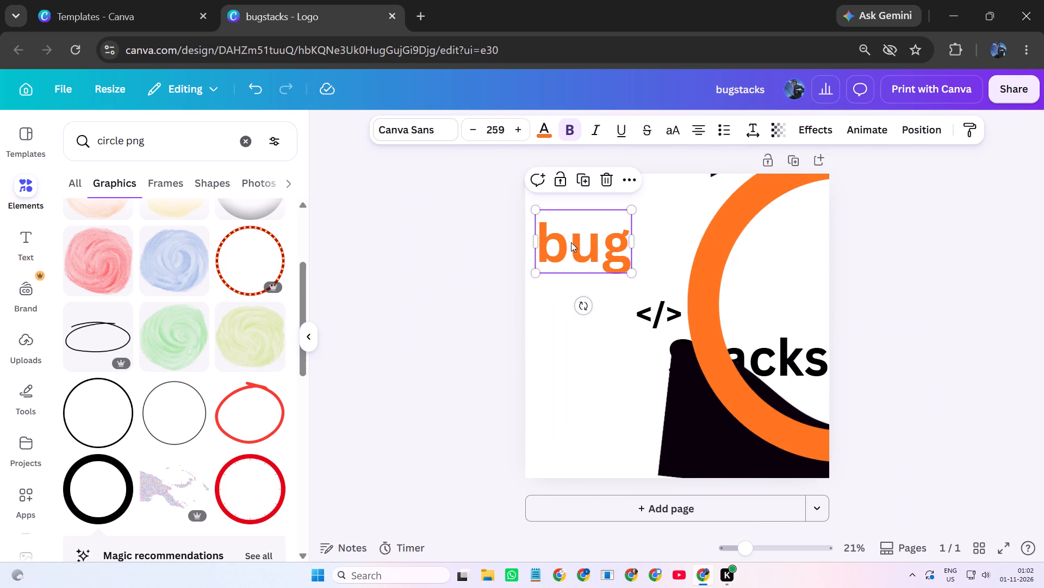
left_click_drag(587, 248, 502, 176)
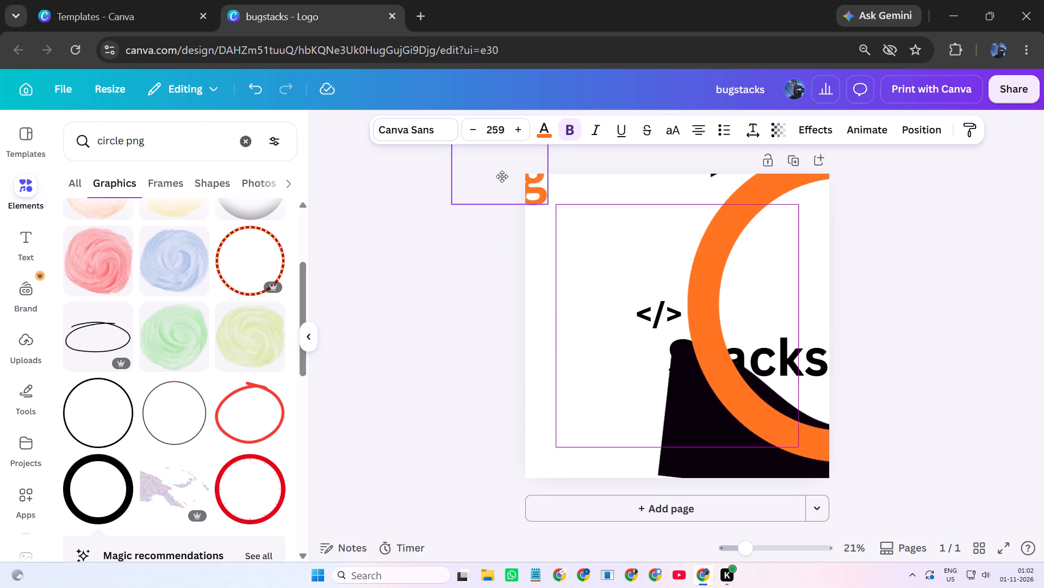
left_click_drag(502, 176, 495, 160)
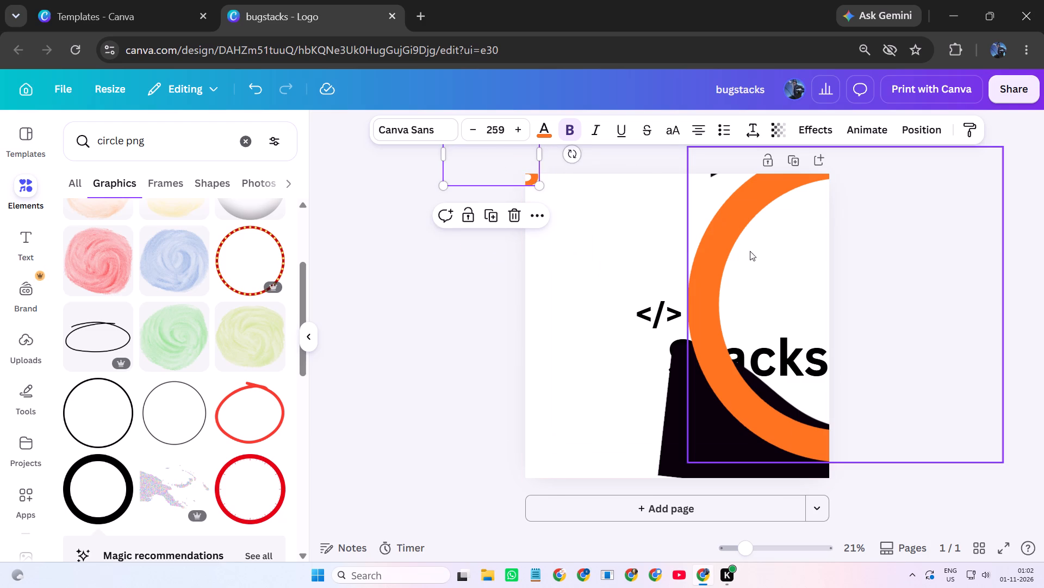
Clear the page centre by moving the orange ring to the bottom-left corner and the upper black wave to the top-right corner.
left_click_drag(708, 251, 451, 467)
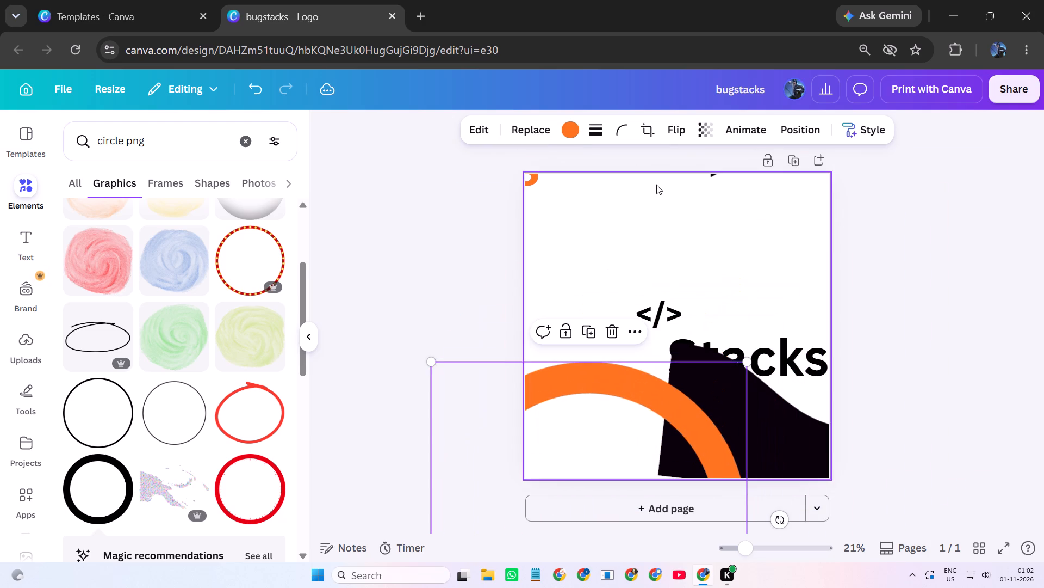
left_click_drag(714, 177, 752, 197)
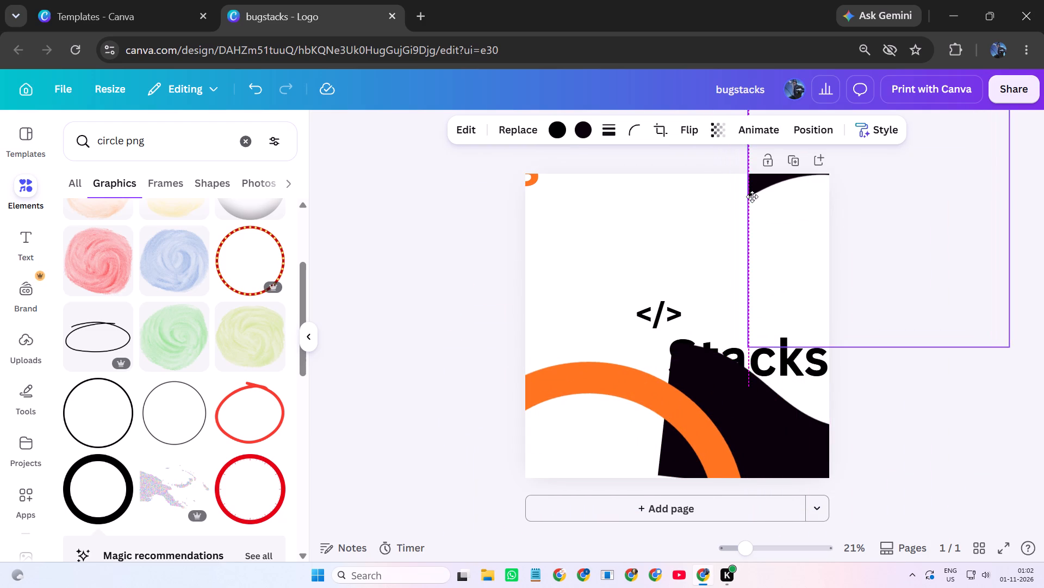
left_click_drag(752, 197, 805, 212)
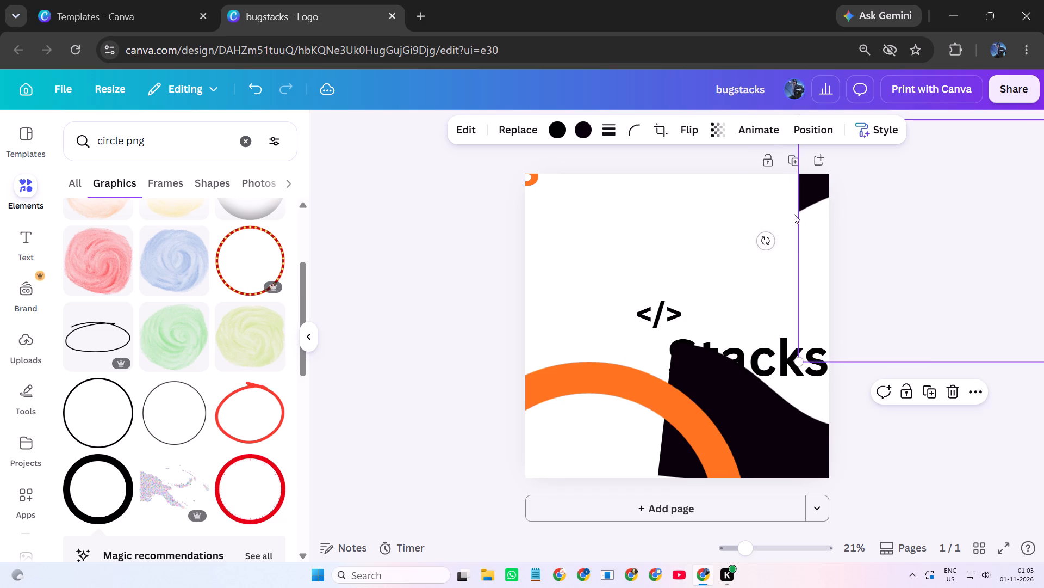
Move the "</>" code symbol up to the page's top edge, just beside the word "bug".
left_click_drag(663, 303, 564, 157)
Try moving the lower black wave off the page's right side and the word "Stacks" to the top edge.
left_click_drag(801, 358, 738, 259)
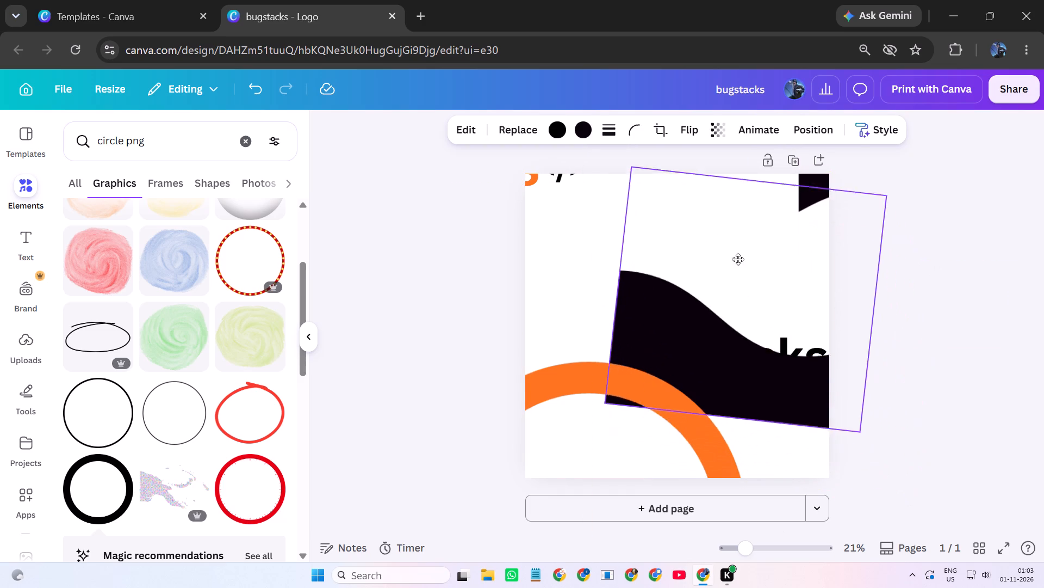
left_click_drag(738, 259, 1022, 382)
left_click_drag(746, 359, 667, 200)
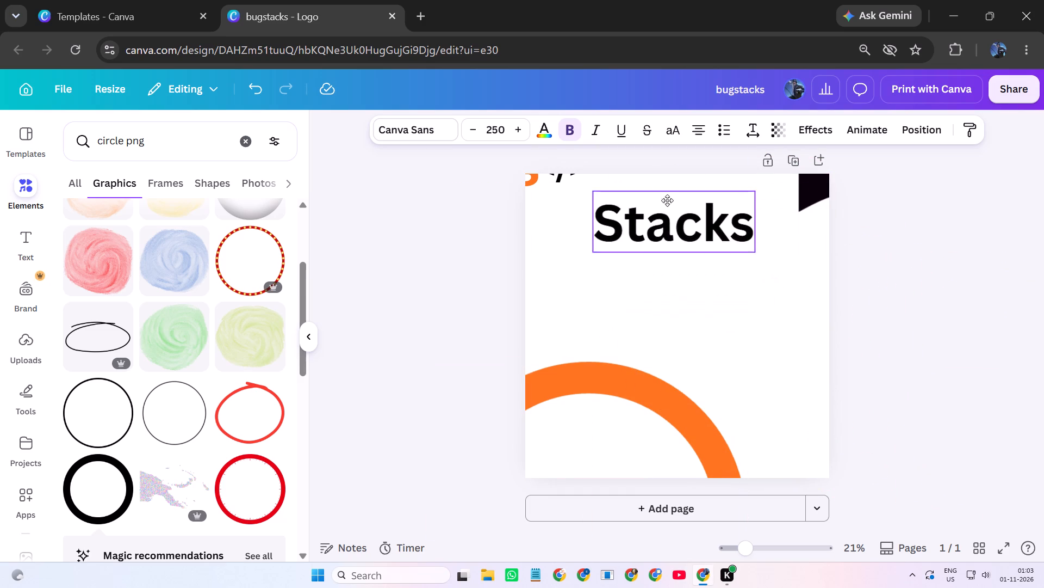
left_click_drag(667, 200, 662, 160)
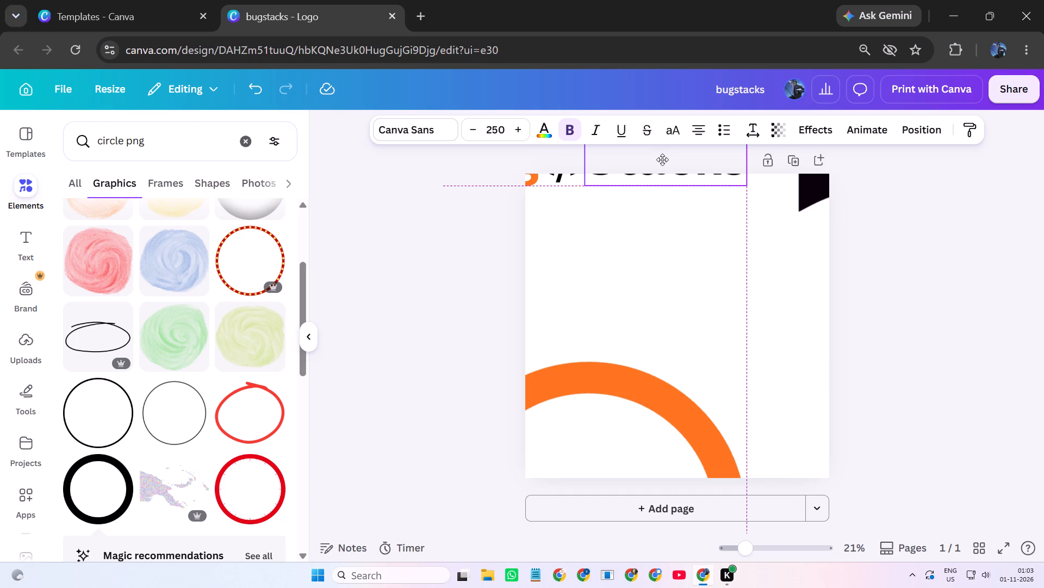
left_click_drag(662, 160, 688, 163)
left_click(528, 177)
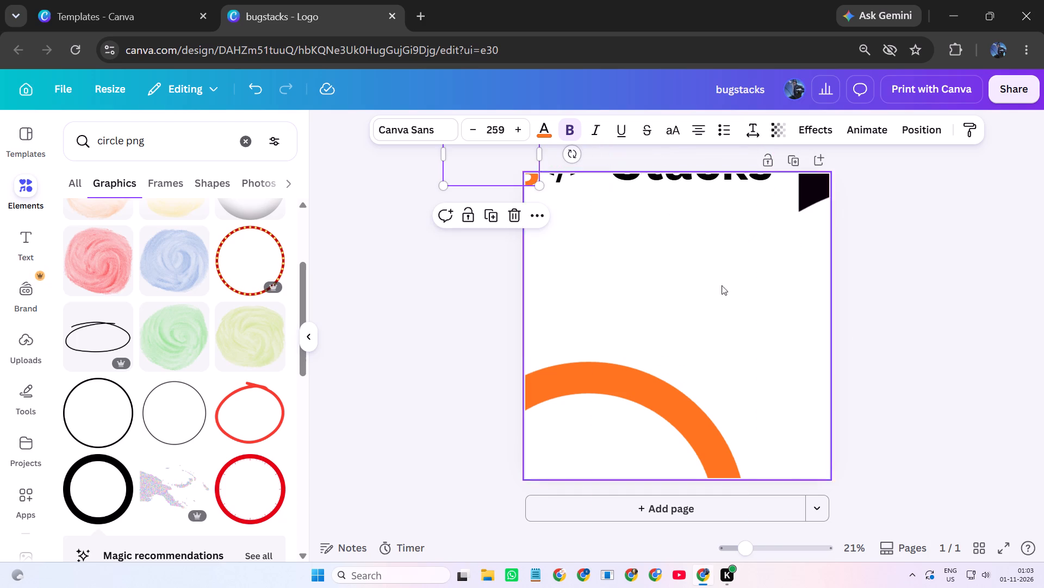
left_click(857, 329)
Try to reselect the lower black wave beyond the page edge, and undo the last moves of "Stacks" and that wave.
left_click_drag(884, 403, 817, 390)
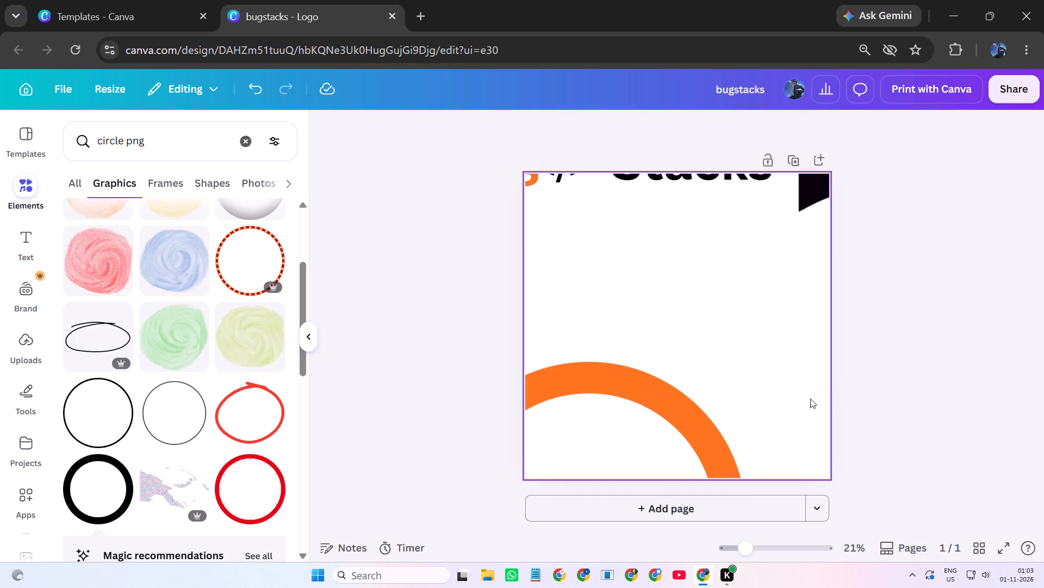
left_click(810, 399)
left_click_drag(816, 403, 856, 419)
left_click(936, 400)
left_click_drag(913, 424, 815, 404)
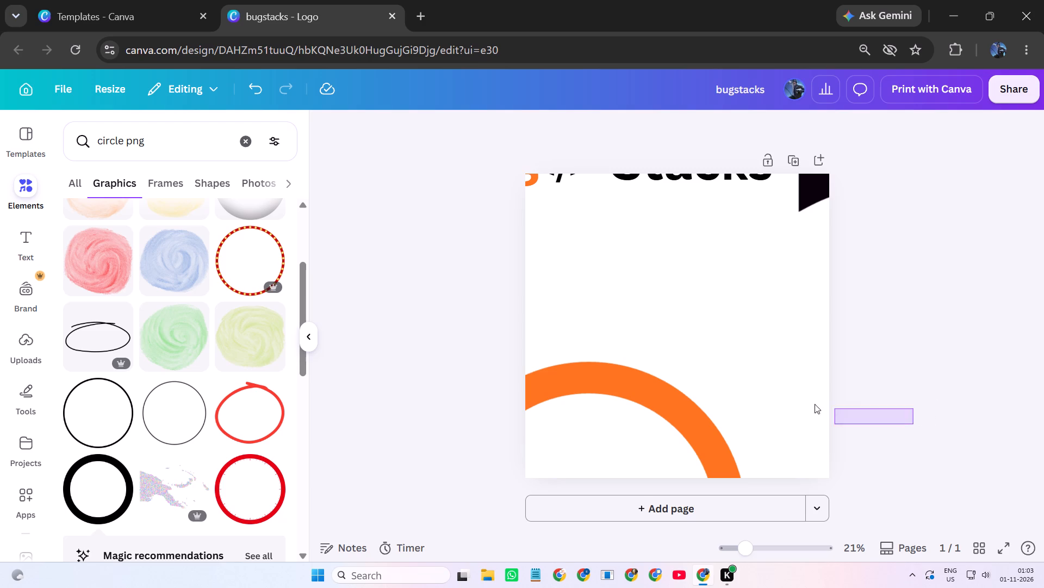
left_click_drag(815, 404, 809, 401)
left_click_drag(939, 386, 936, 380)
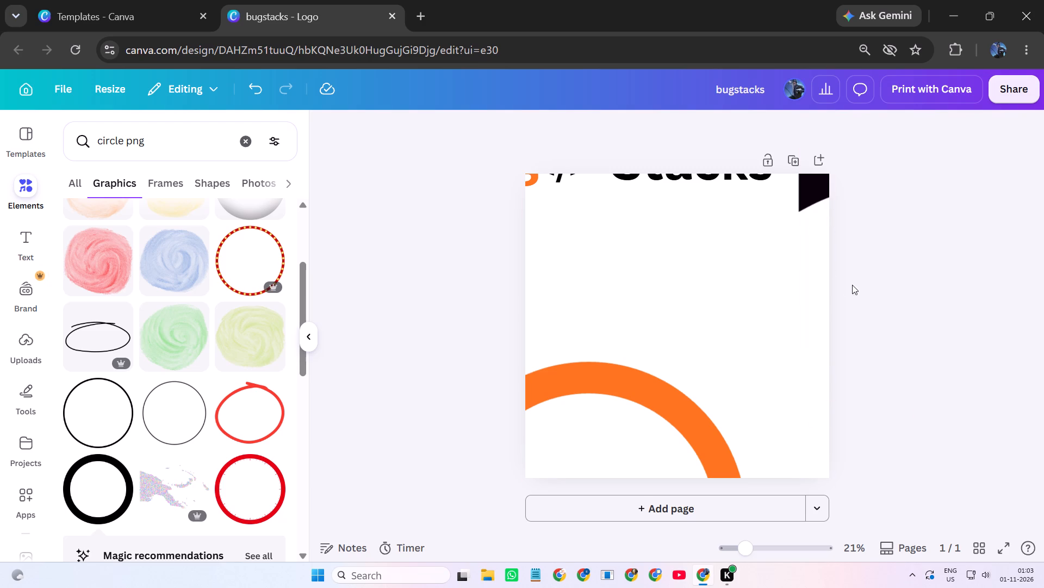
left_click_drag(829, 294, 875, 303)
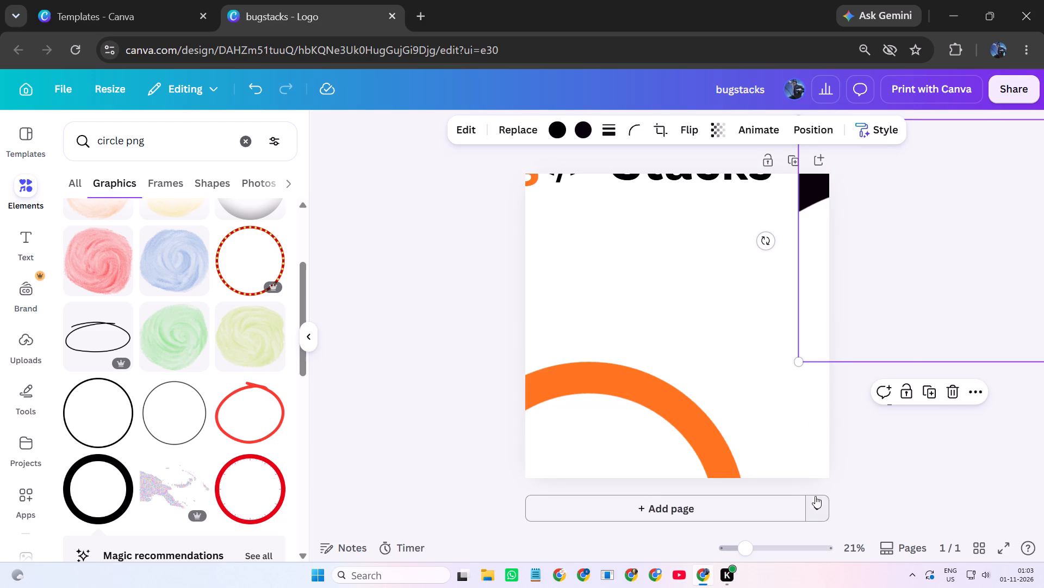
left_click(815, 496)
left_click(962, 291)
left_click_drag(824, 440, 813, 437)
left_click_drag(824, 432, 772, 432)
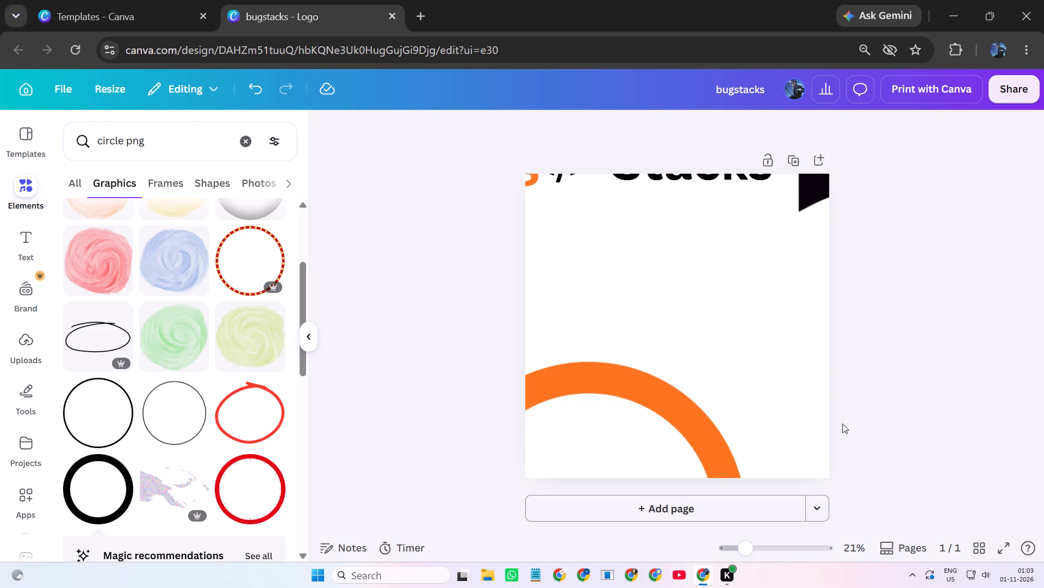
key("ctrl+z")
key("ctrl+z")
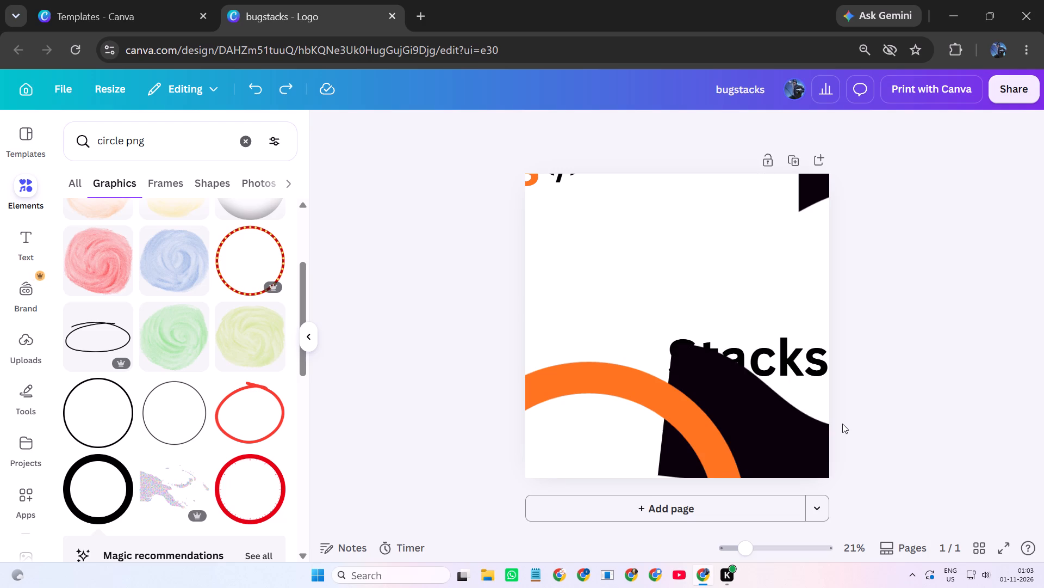
Move the lower black wave to the page's bottom-right corner, keeping a small piece of it on the page.
left_click(784, 358)
left_click_drag(714, 378, 870, 467)
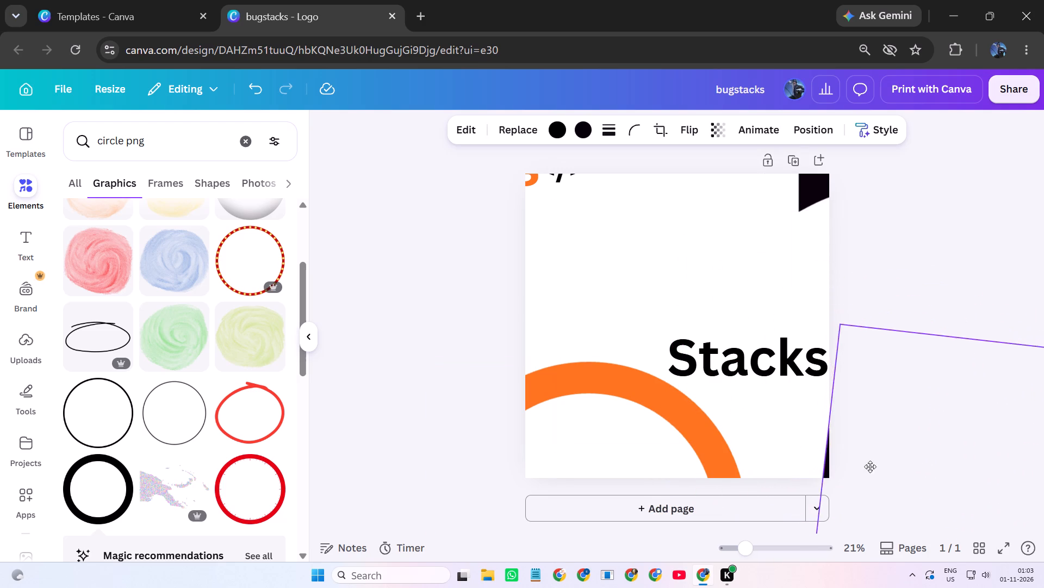
left_click_drag(870, 467, 854, 485)
Move the word "Stacks" up to the page's top edge, beside the code symbol.
left_click_drag(704, 358, 661, 308)
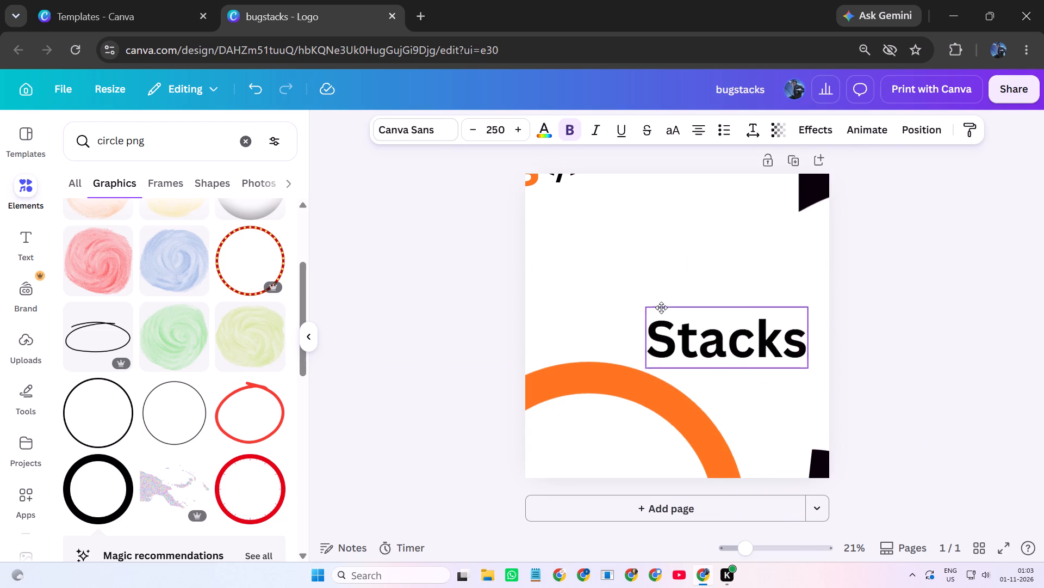
left_click_drag(661, 308, 626, 161)
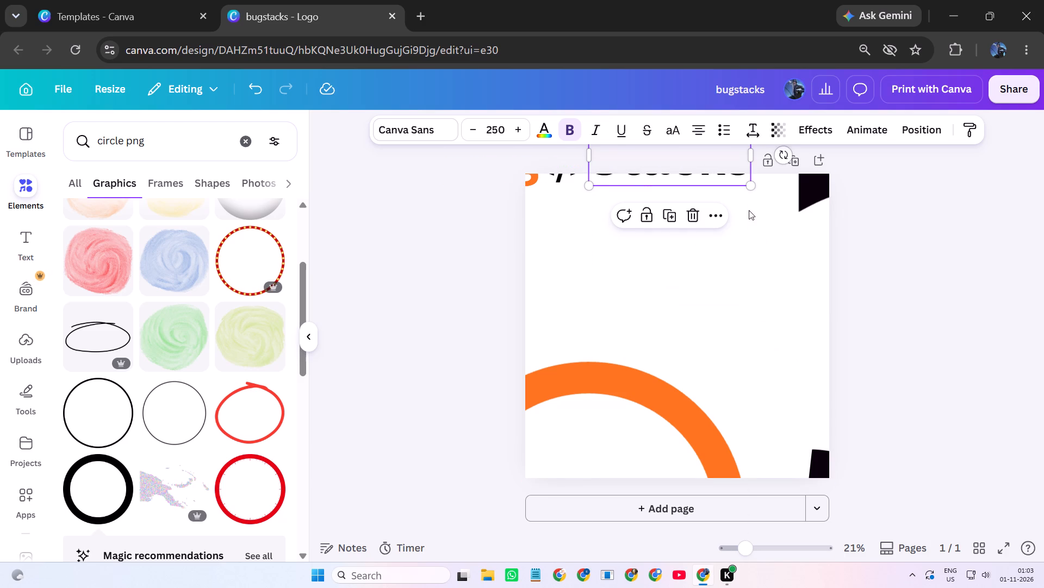
Move the upper black wave back onto the page, across its upper middle and just below the parked words.
left_click_drag(815, 192, 725, 294)
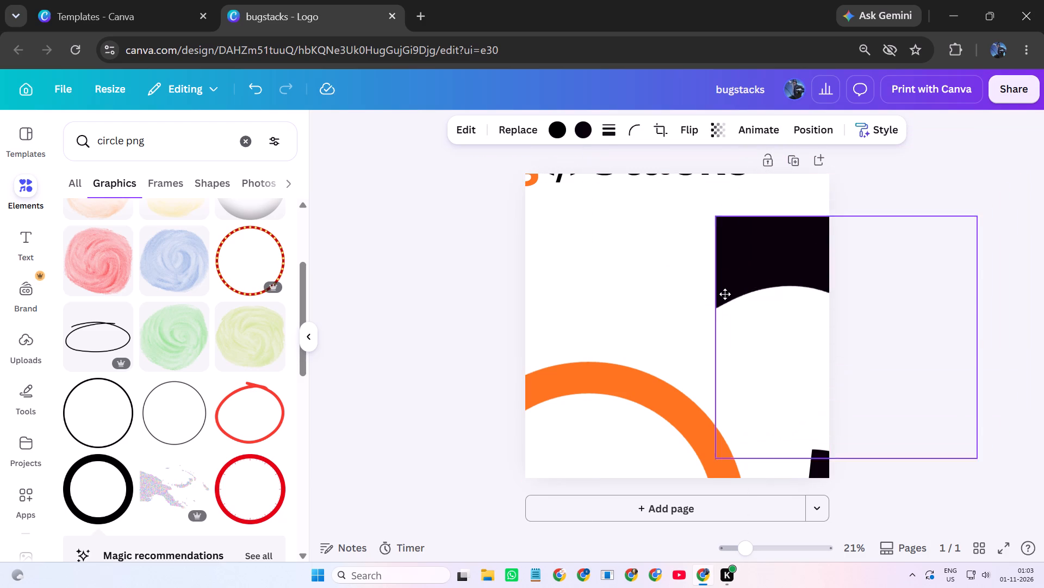
left_click_drag(725, 294, 568, 272)
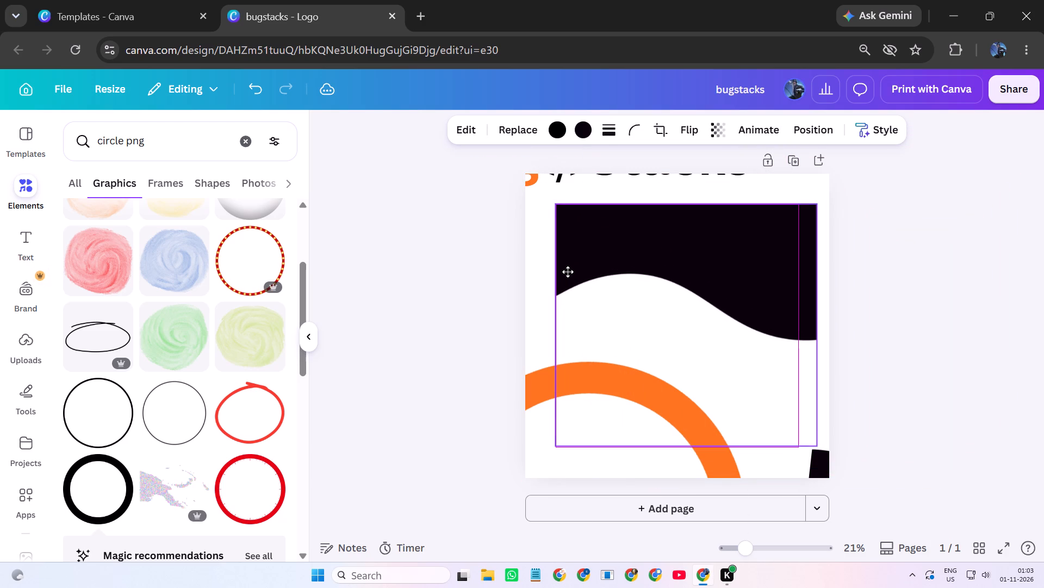
left_click_drag(568, 272, 570, 270)
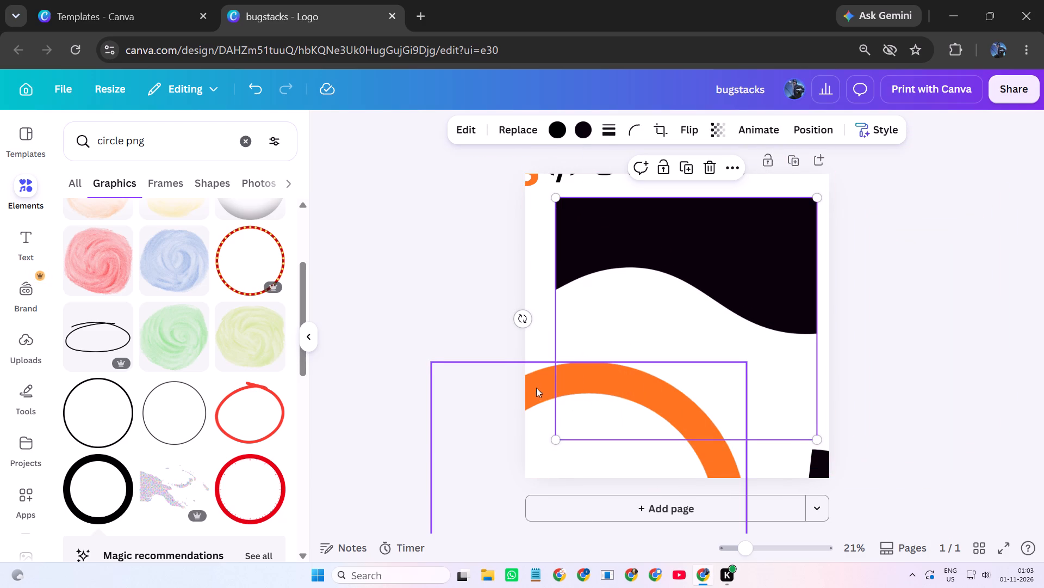
Clear the orange ring to the page's right edge and place the lower black wave beneath the upper one, leaving a white band between.
left_click_drag(534, 388, 906, 172)
left_click_drag(819, 468, 815, 468)
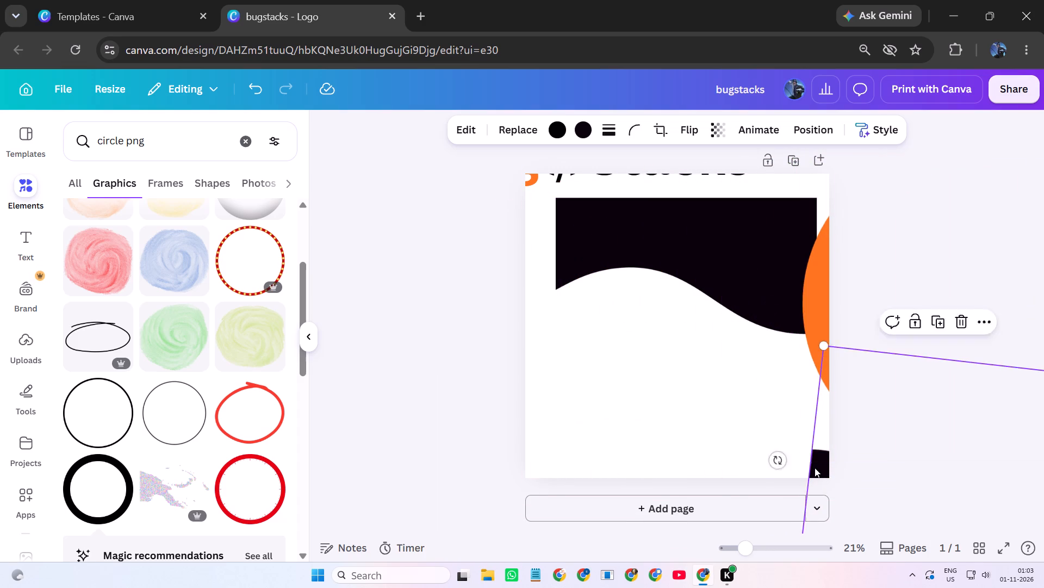
left_click_drag(815, 468, 551, 391)
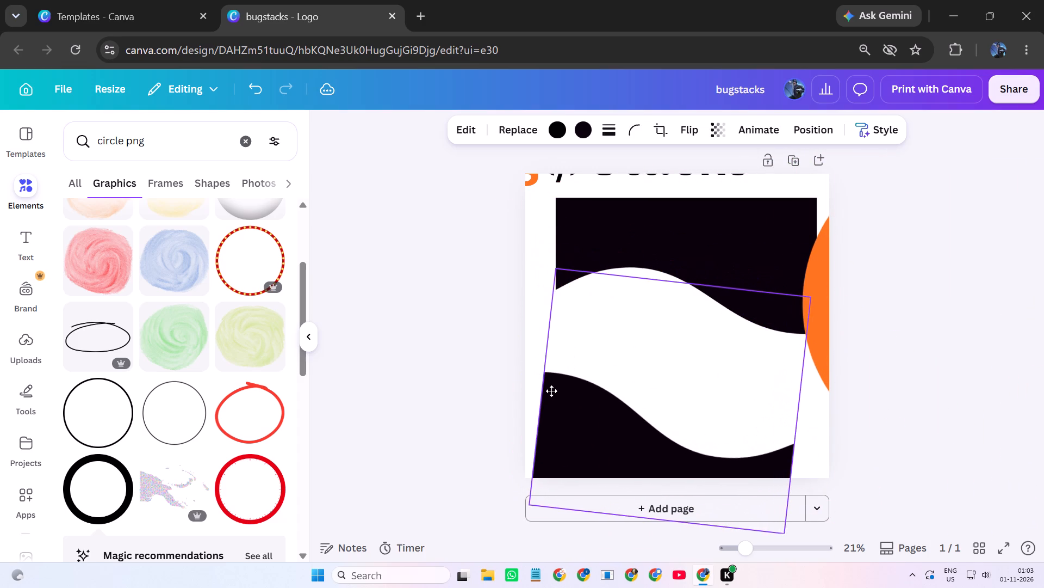
left_click_drag(551, 391, 552, 391)
Move the orange ring left and down over the two black waves so it encircles the white band, and deselect it.
left_click_drag(820, 279, 622, 277)
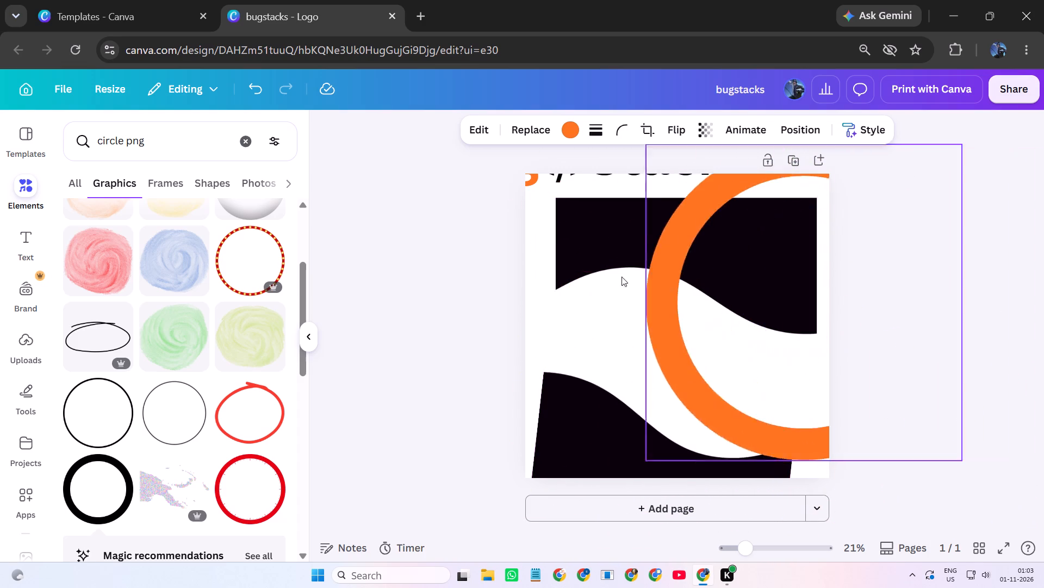
left_click_drag(622, 277, 561, 274)
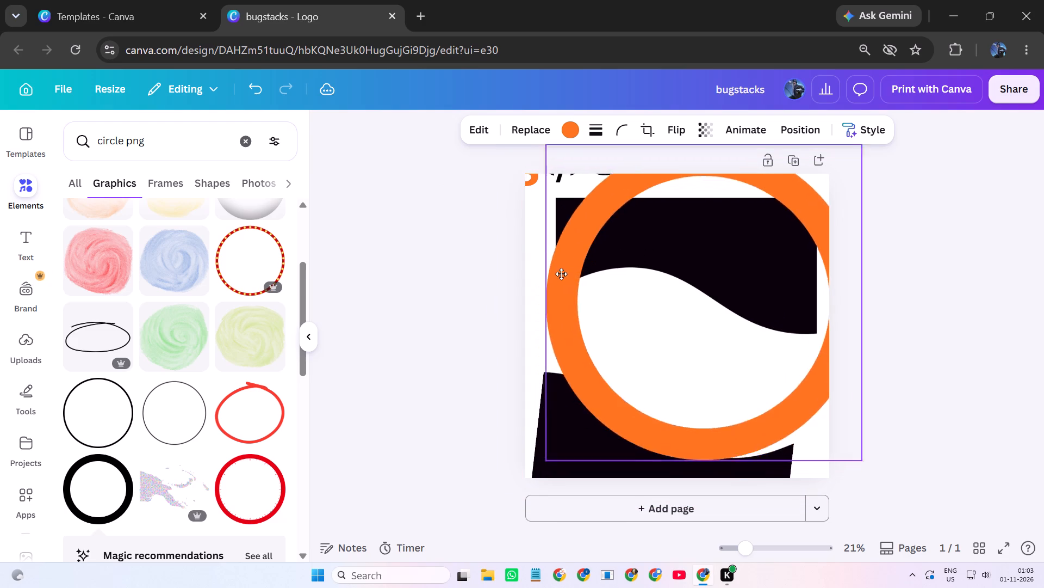
left_click_drag(561, 274, 518, 327)
left_click(801, 242)
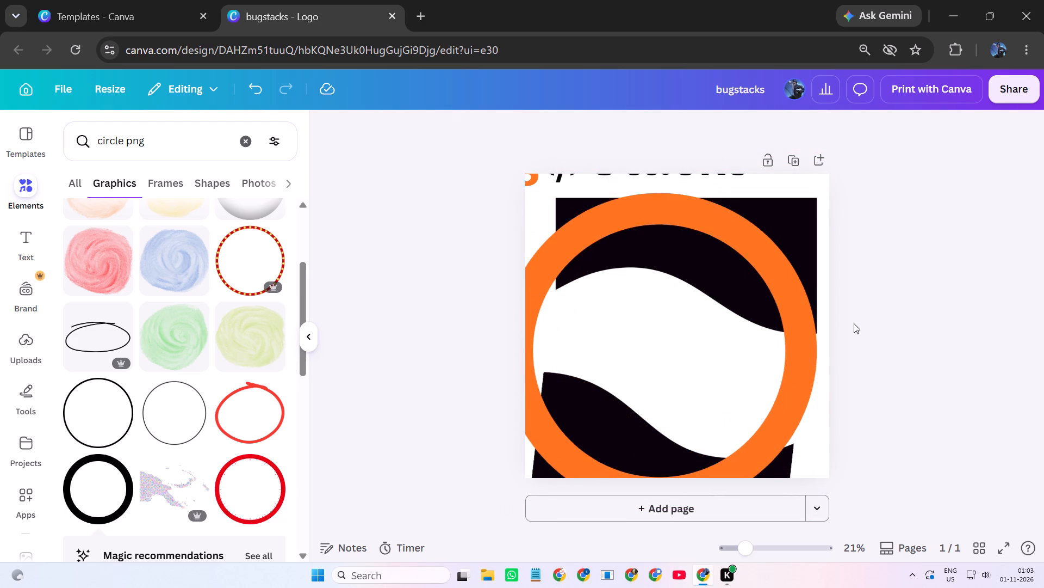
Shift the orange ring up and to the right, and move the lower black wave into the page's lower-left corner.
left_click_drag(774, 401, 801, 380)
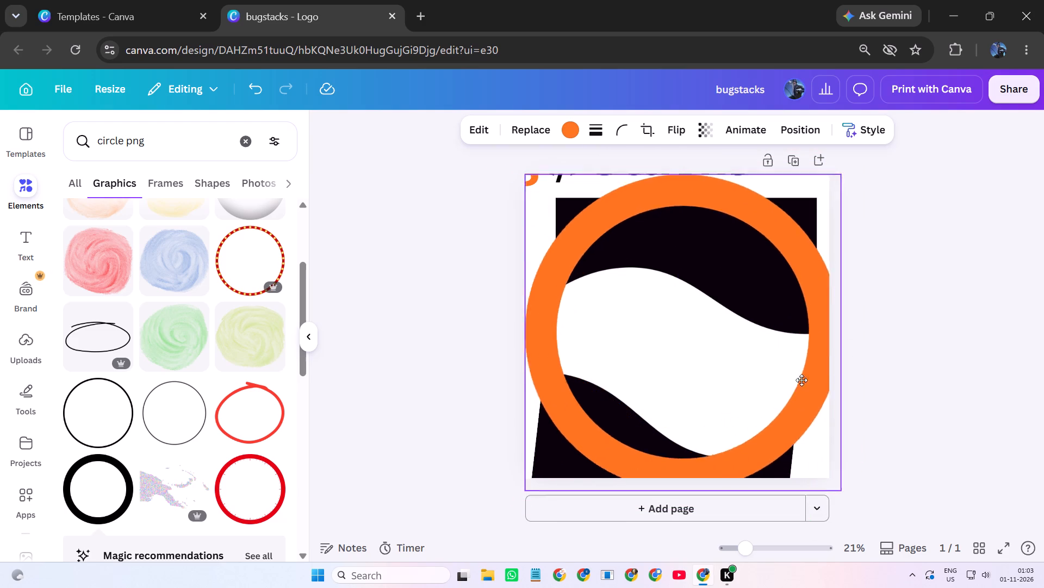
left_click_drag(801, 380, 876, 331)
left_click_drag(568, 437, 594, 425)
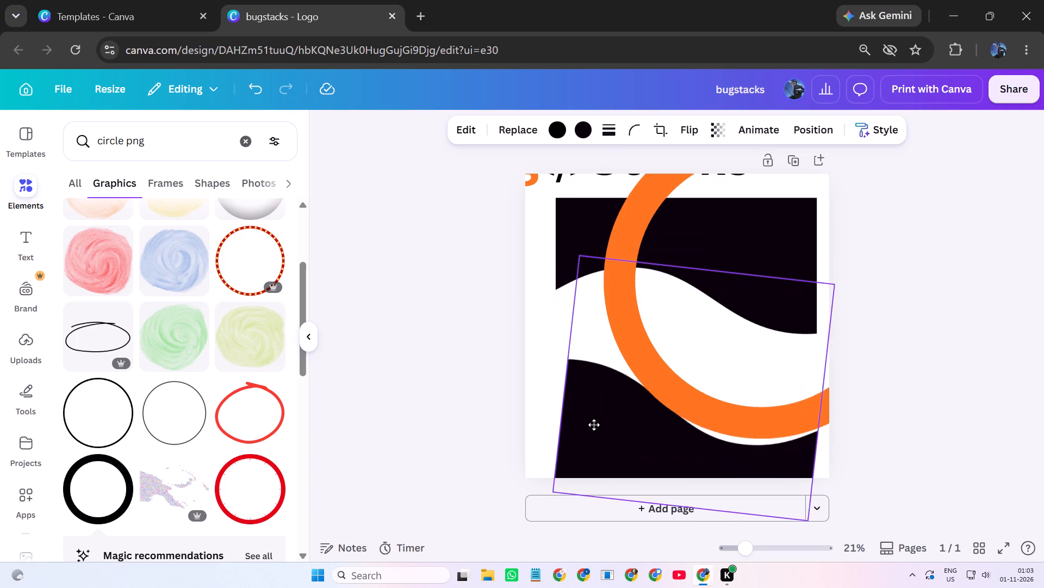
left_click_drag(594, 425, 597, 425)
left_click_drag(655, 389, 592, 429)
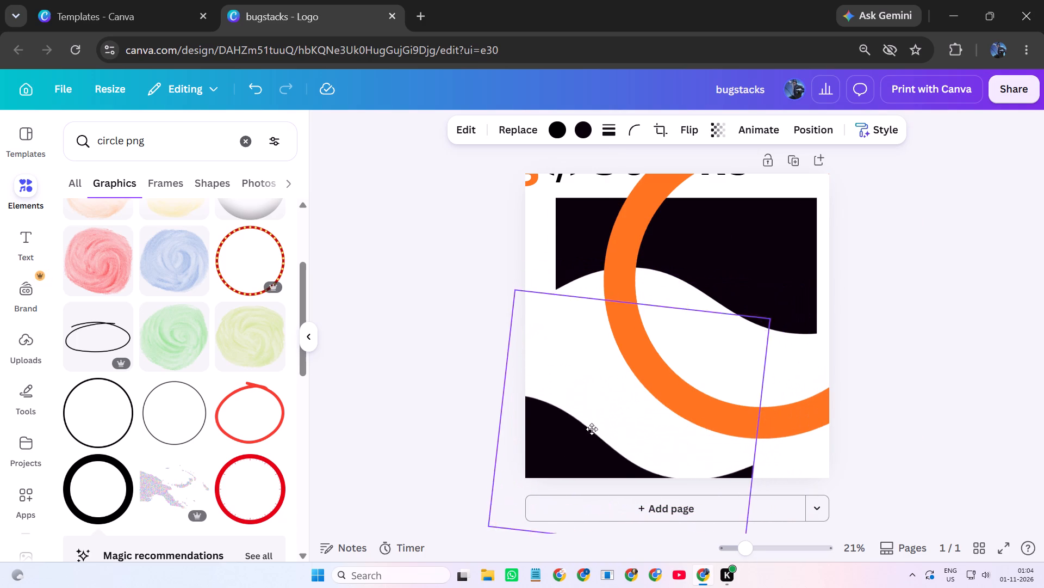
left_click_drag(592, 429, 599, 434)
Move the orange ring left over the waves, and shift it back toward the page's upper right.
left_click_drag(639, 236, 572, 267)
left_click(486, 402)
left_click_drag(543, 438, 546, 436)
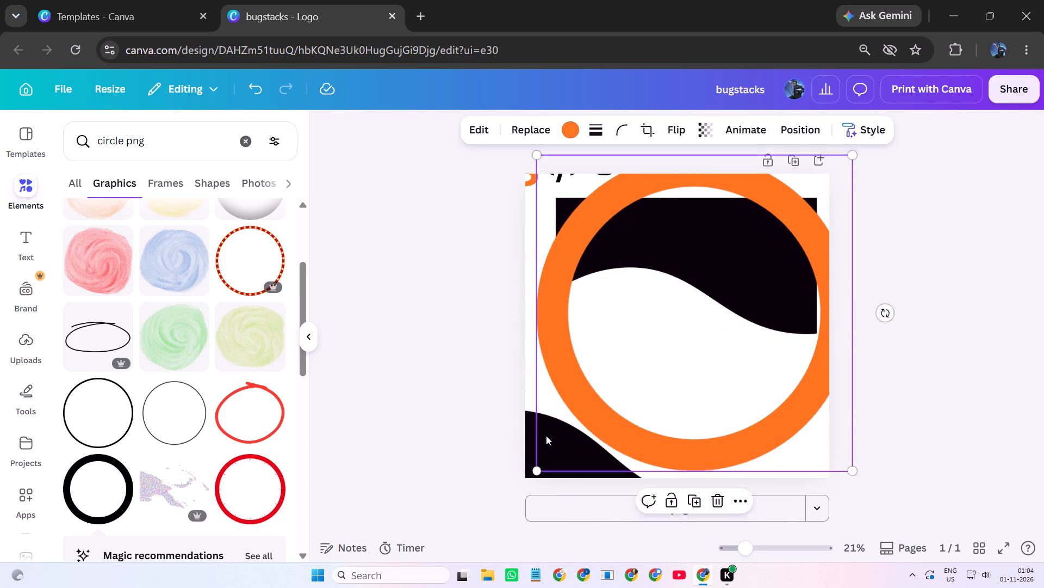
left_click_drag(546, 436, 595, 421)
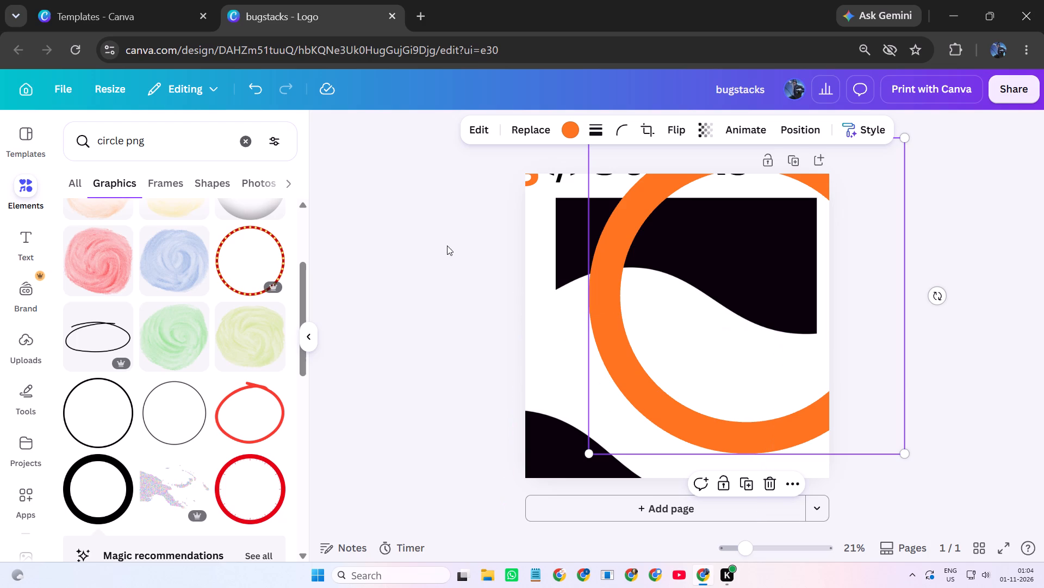
Move the lower black wave from the page's lower-left corner to its lower-right corner, collapsing the elements list for more room.
left_click(487, 253)
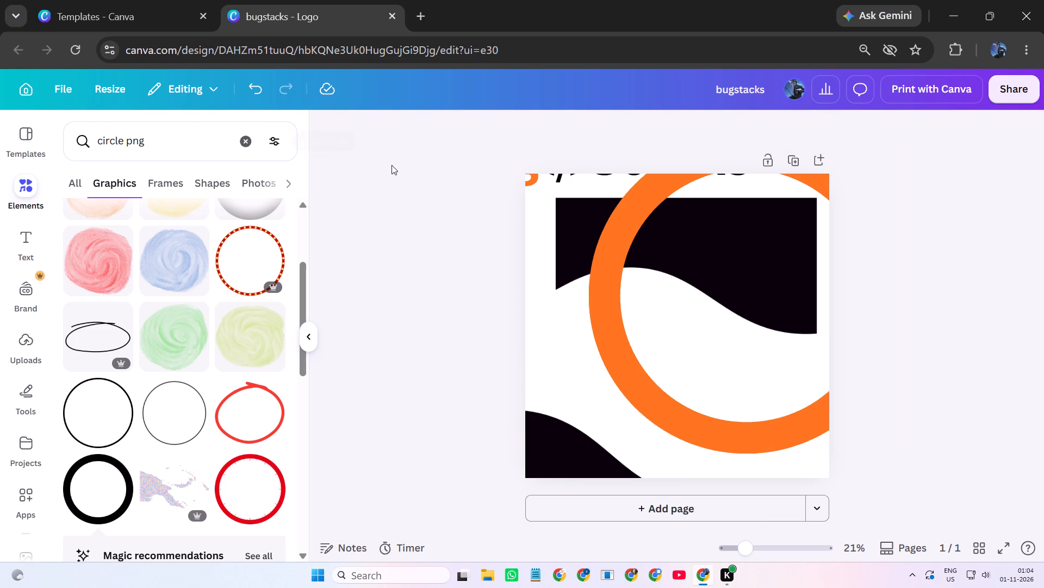
left_click(392, 165)
left_click(307, 342)
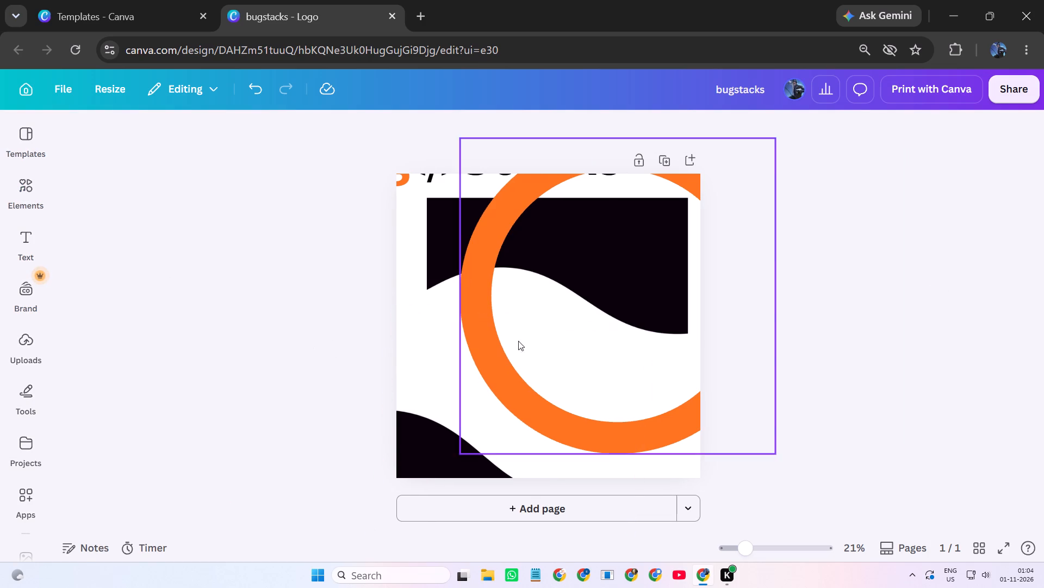
left_click_drag(408, 439, 619, 366)
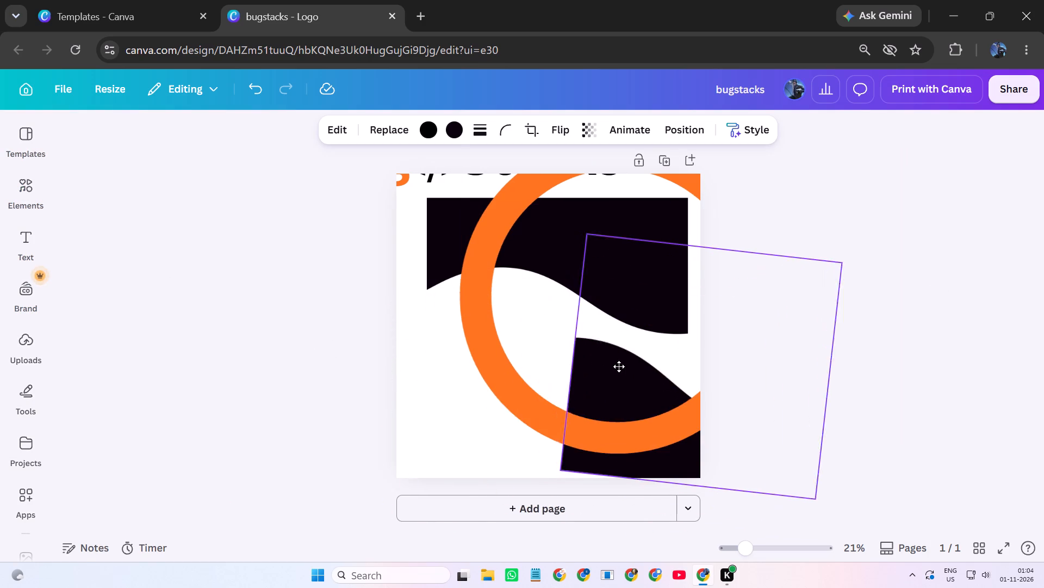
left_click_drag(619, 366, 626, 366)
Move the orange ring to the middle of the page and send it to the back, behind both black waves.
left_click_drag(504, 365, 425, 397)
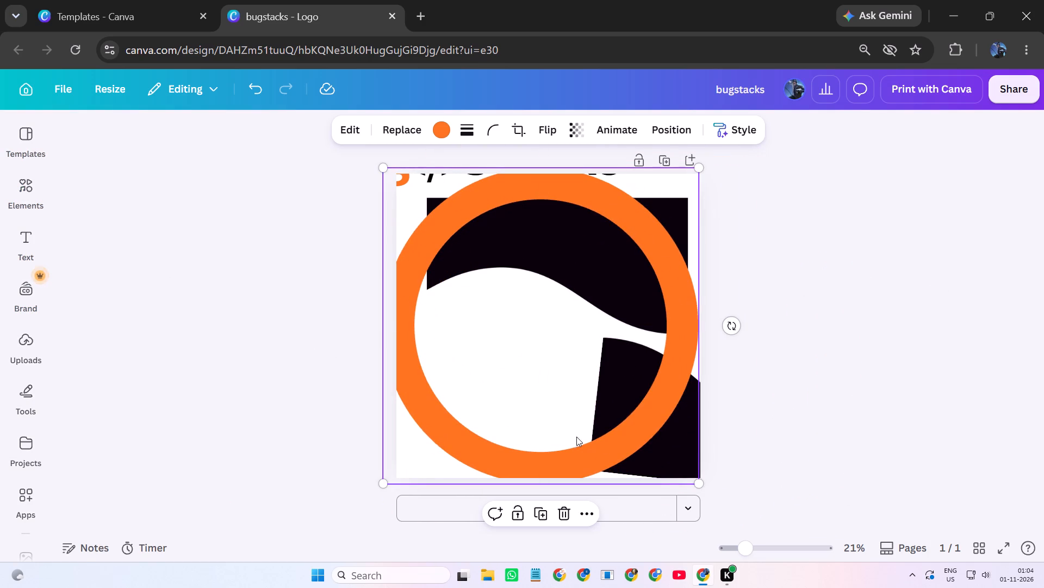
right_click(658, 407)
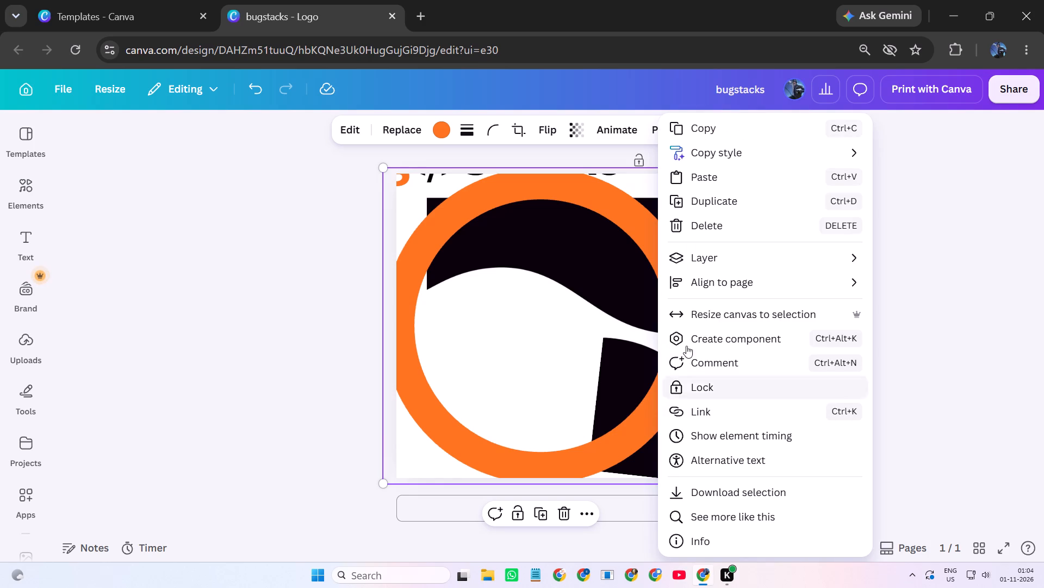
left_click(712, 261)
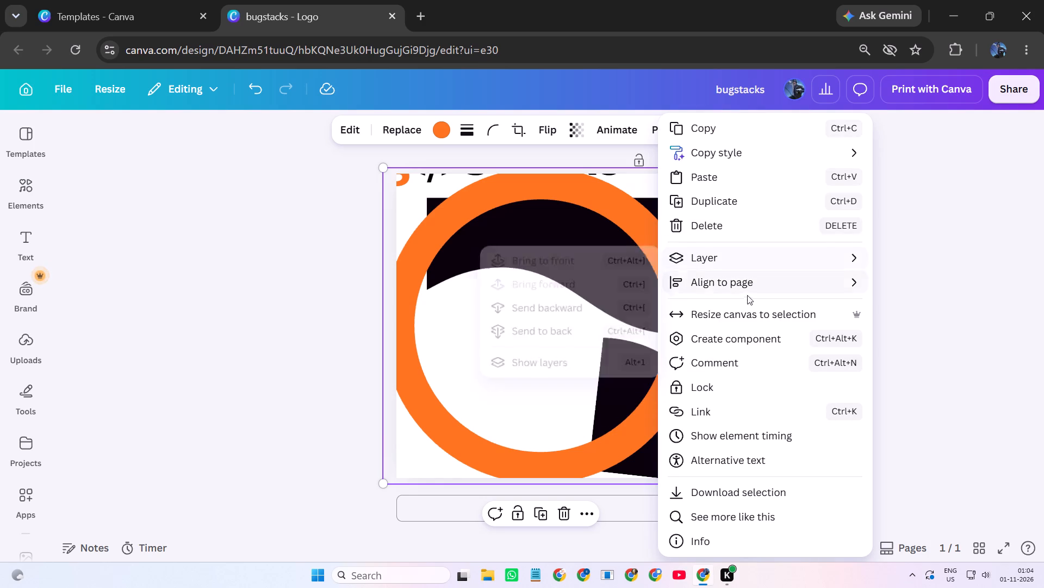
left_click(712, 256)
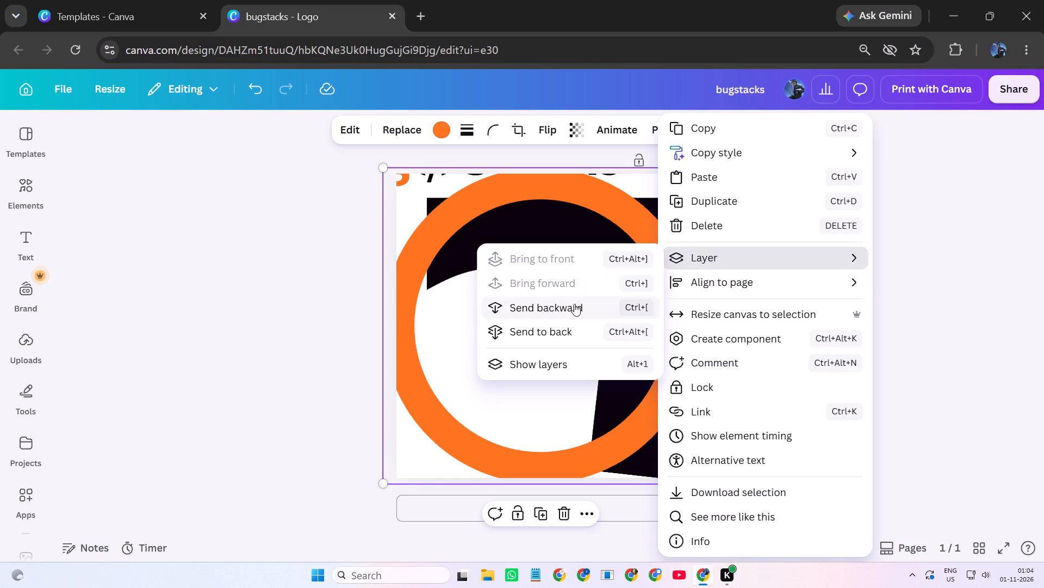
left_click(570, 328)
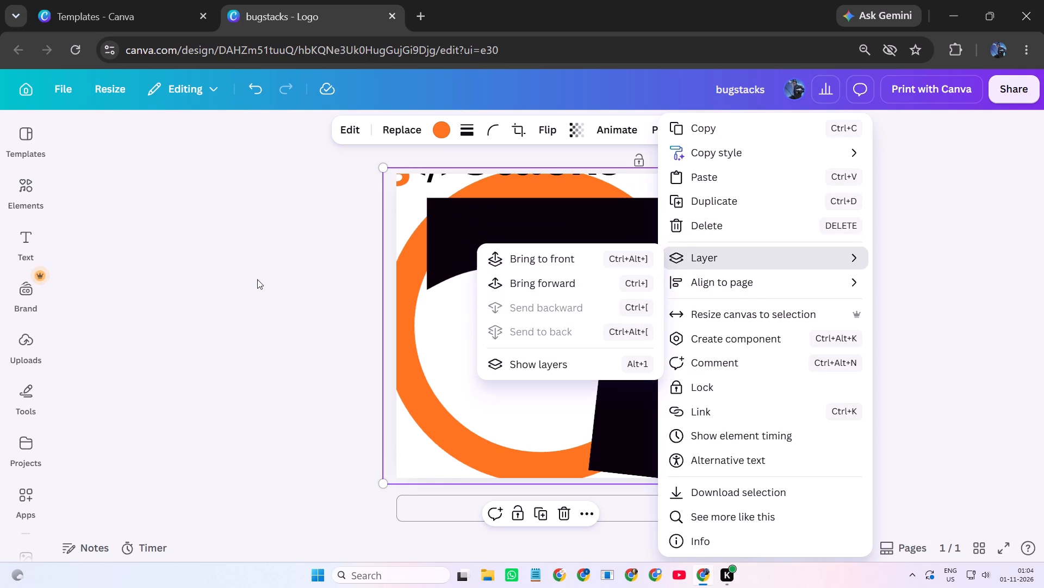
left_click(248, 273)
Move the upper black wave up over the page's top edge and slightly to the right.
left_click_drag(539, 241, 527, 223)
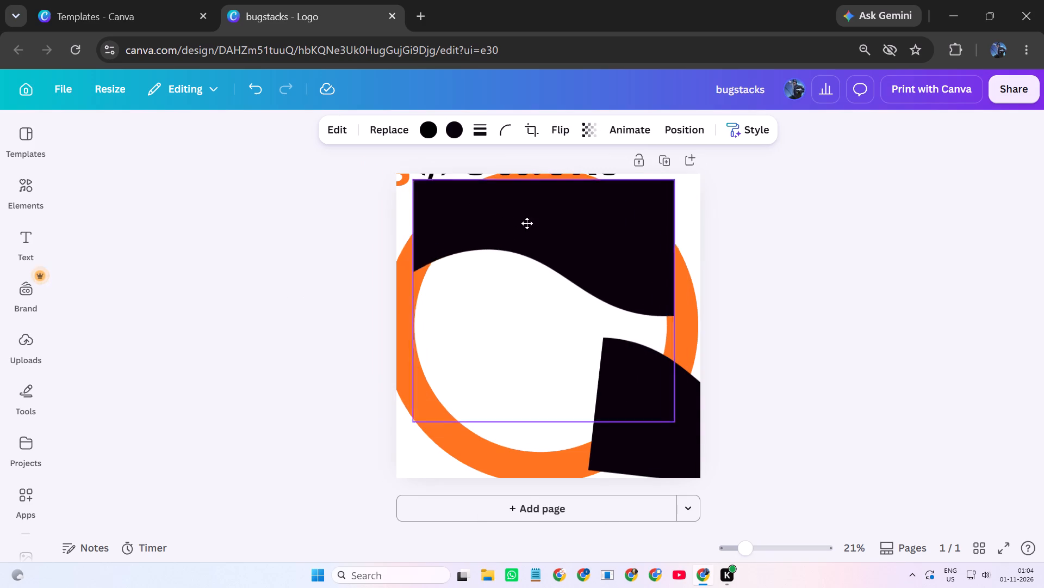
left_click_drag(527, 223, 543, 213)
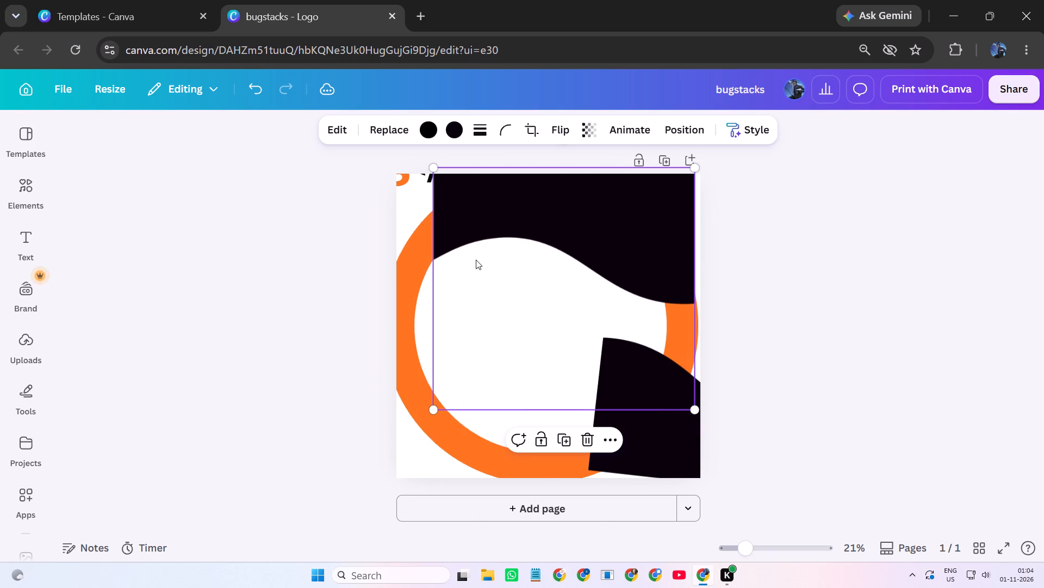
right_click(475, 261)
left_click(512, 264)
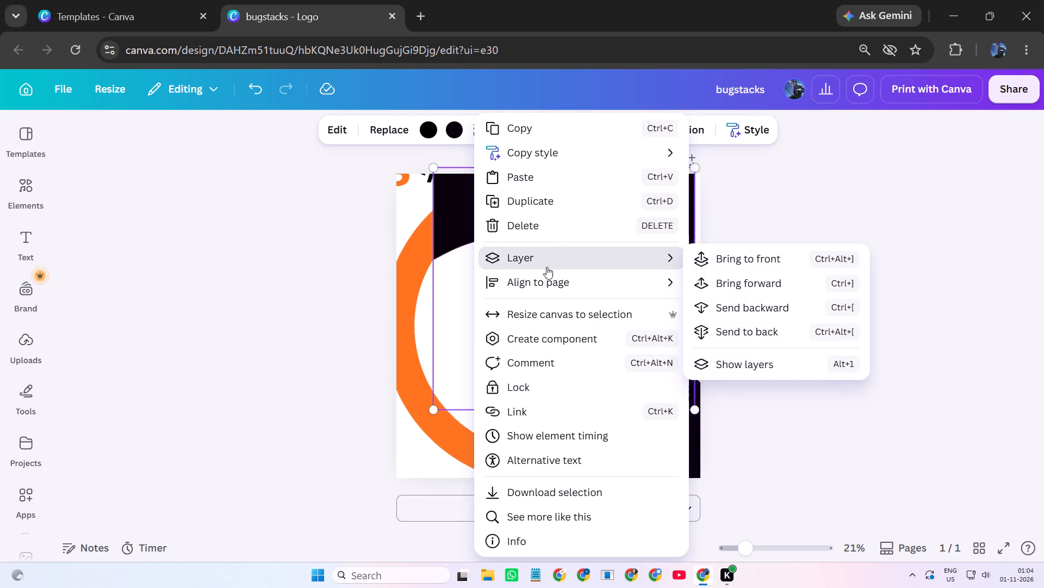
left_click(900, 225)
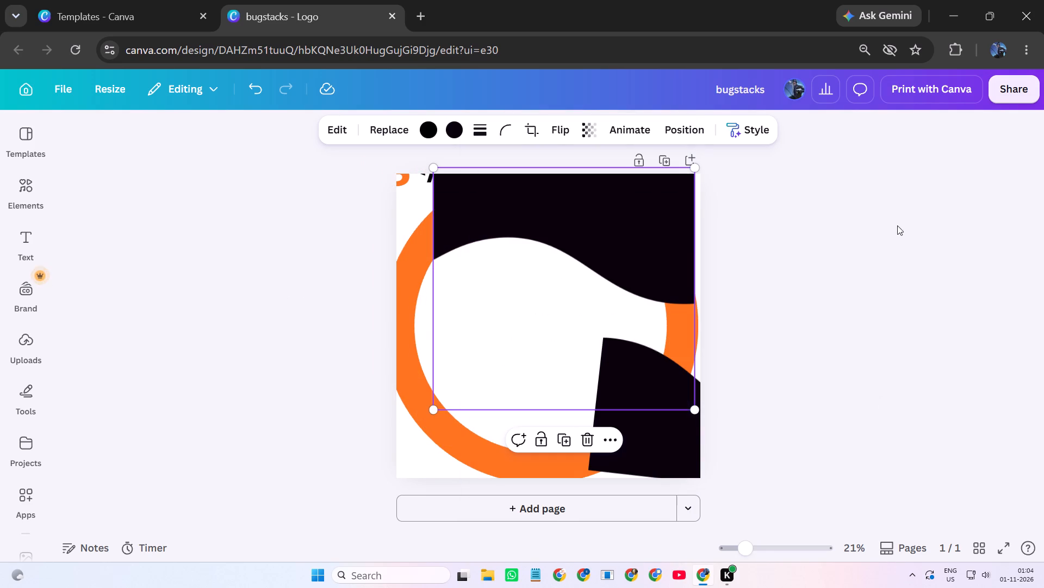
Bring the orange ring to the front, above both black waves.
left_click(408, 329)
right_click(408, 329)
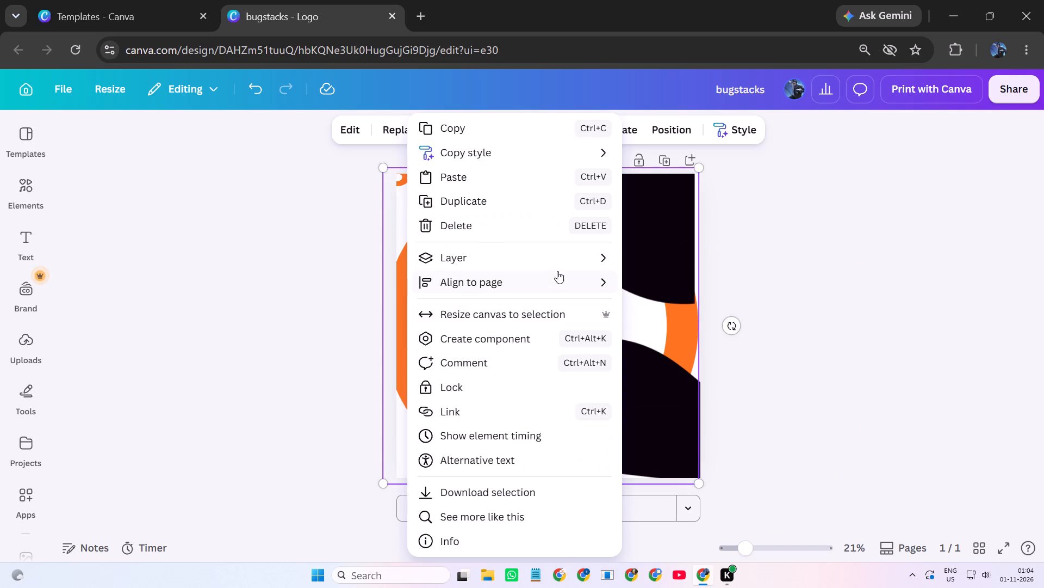
left_click(519, 257)
left_click(704, 262)
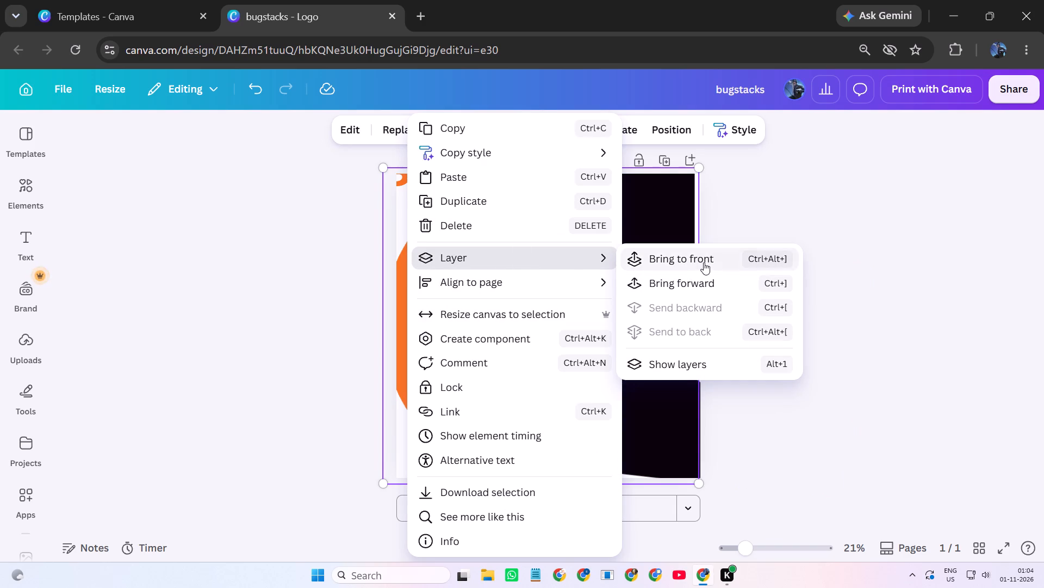
left_click(936, 250)
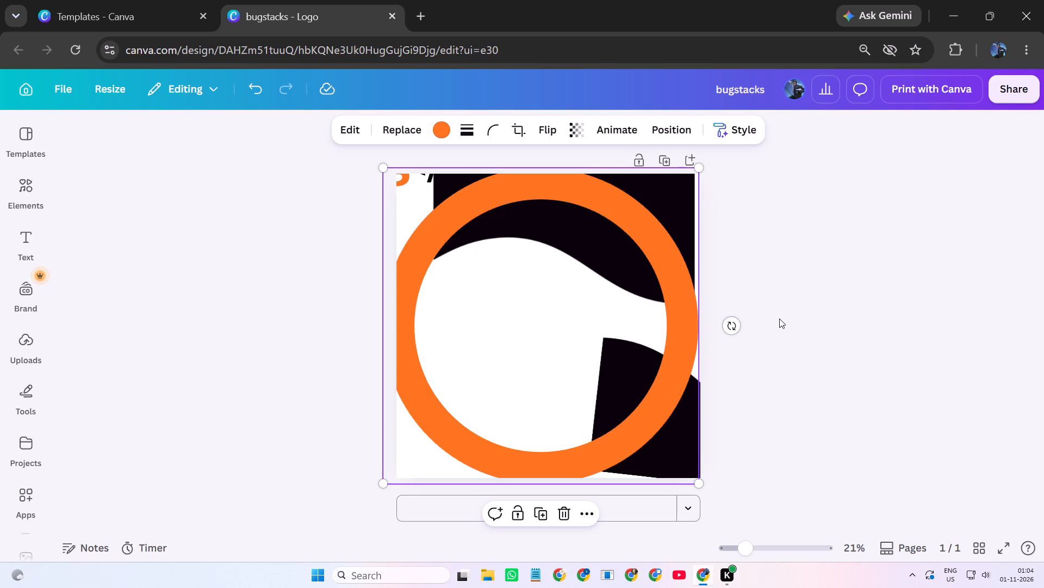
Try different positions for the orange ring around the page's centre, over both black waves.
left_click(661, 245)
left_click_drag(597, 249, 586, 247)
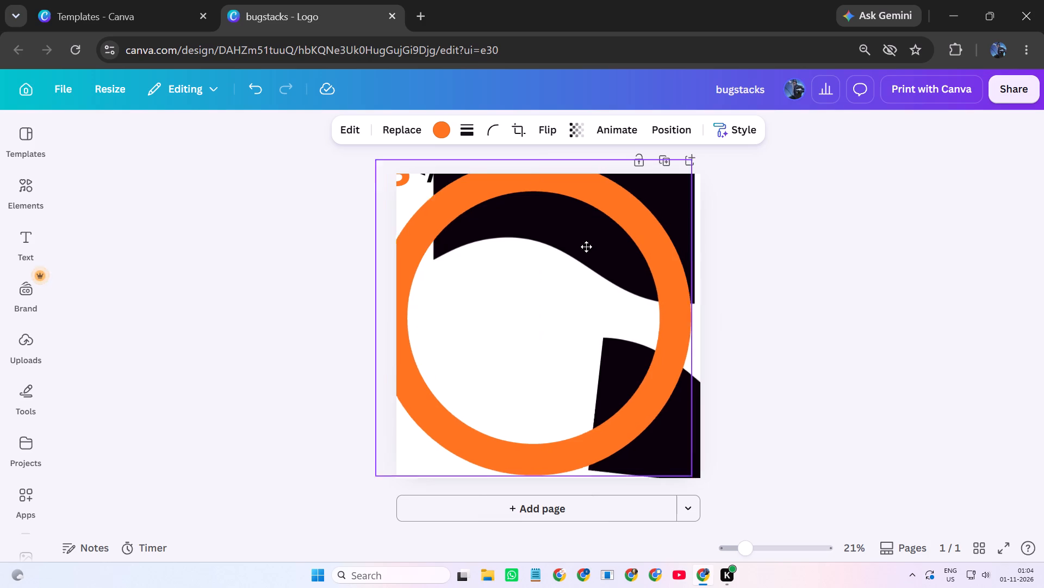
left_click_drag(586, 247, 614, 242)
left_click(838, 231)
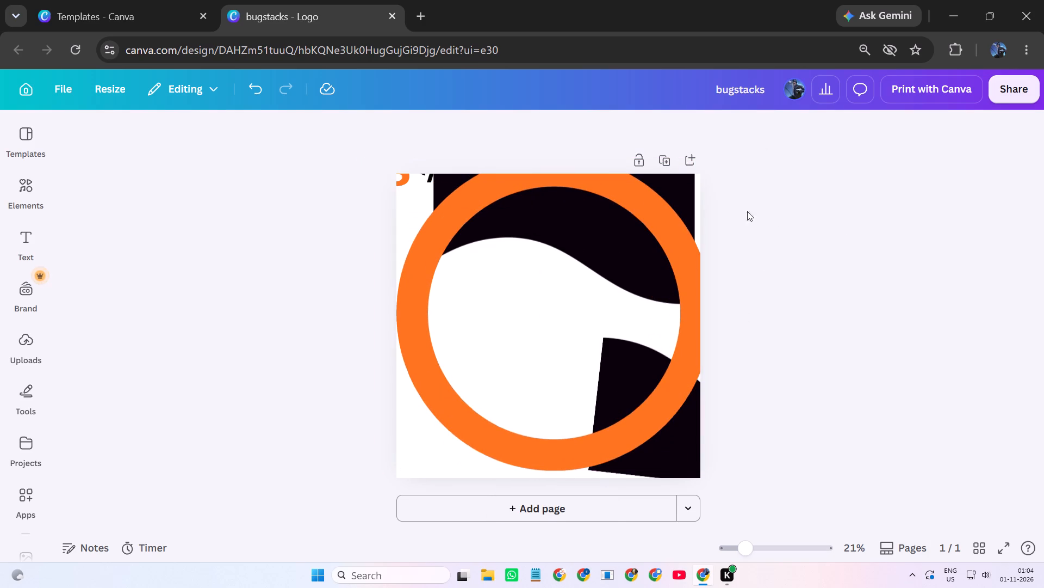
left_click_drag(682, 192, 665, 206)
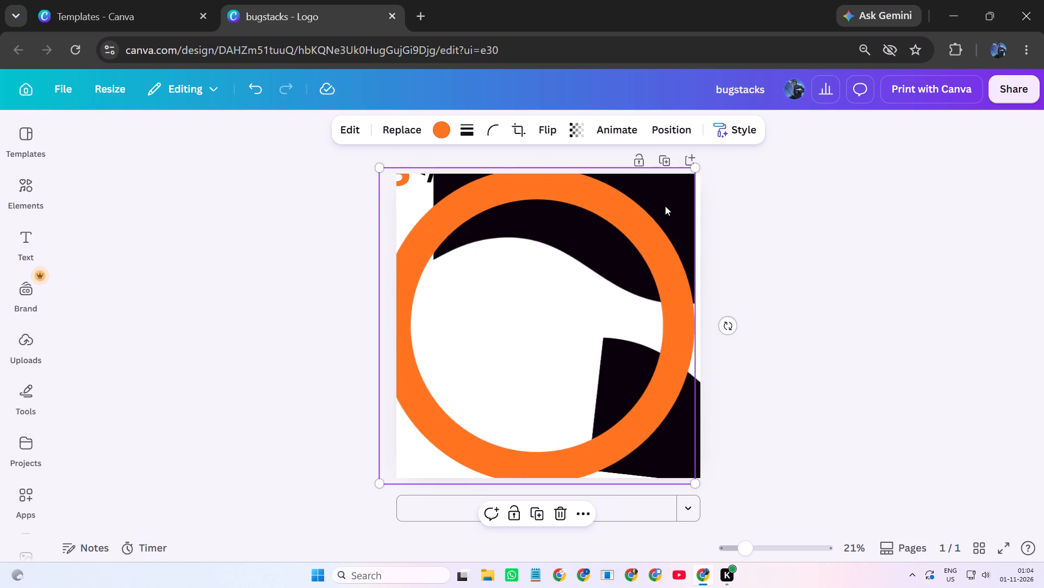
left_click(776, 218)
Clear the orange ring past the page's right edge and move the upper black wave into the page's upper-right corner.
left_click_drag(678, 213, 812, 218)
left_click_drag(449, 194, 446, 197)
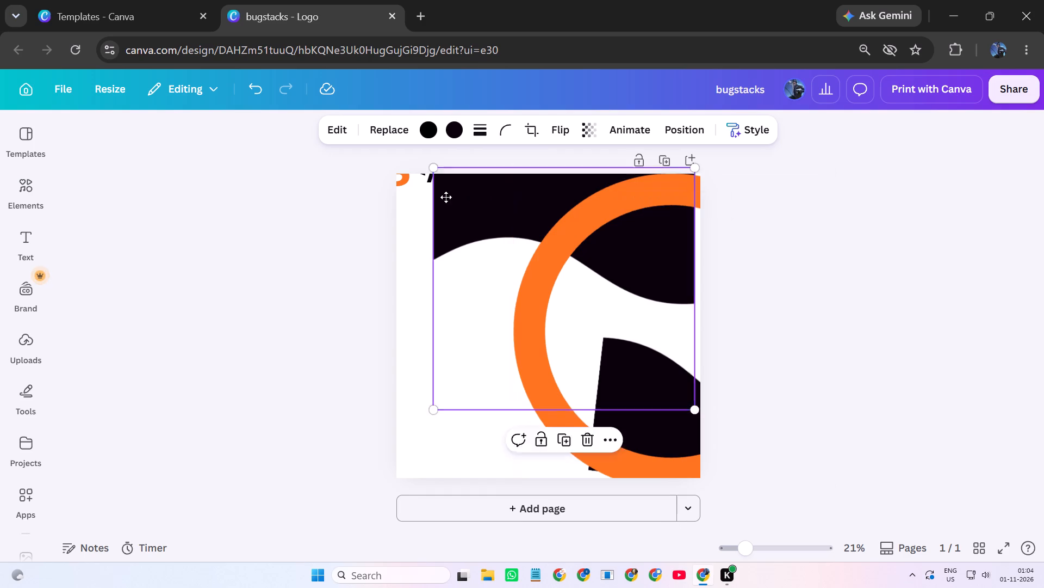
left_click_drag(446, 197, 432, 207)
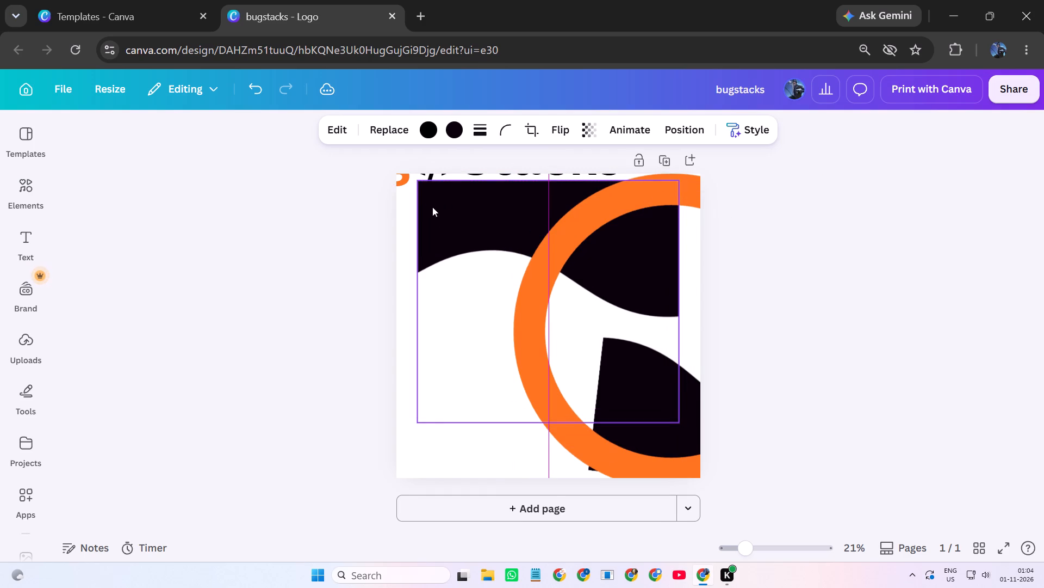
left_click_drag(536, 303, 539, 300)
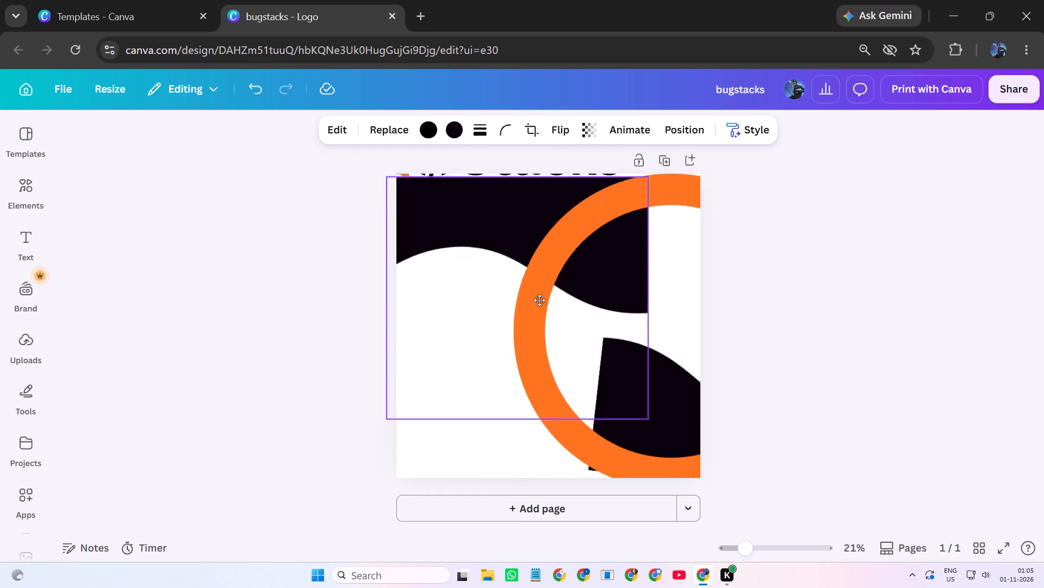
left_click_drag(539, 300, 586, 282)
Move the orange ring back to the page's centre, resize it to 2,000 by 2,000, nudge it down and left, and deselect it.
left_click(414, 290)
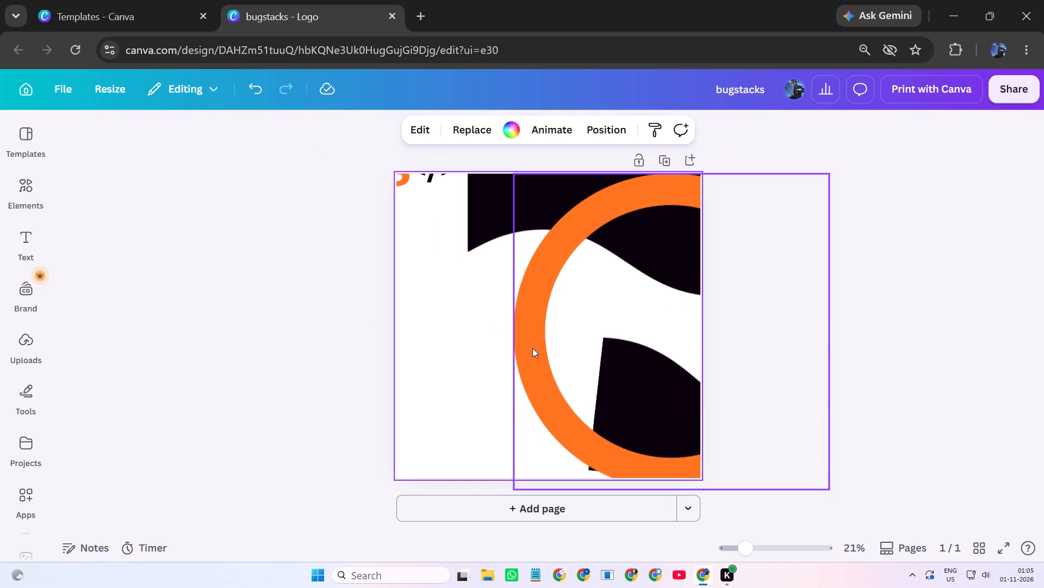
left_click_drag(531, 350, 411, 348)
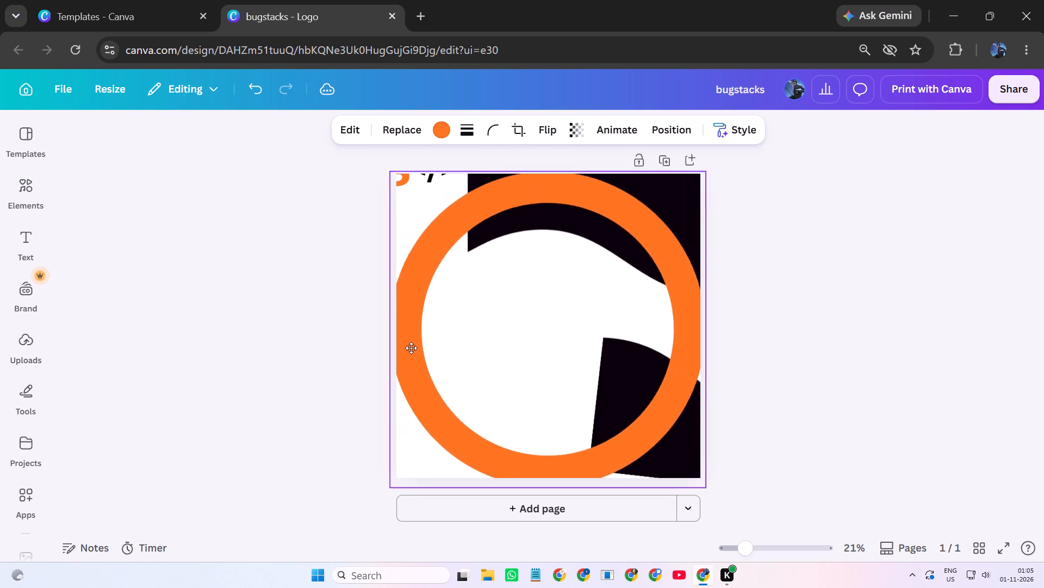
left_click_drag(411, 348, 412, 336)
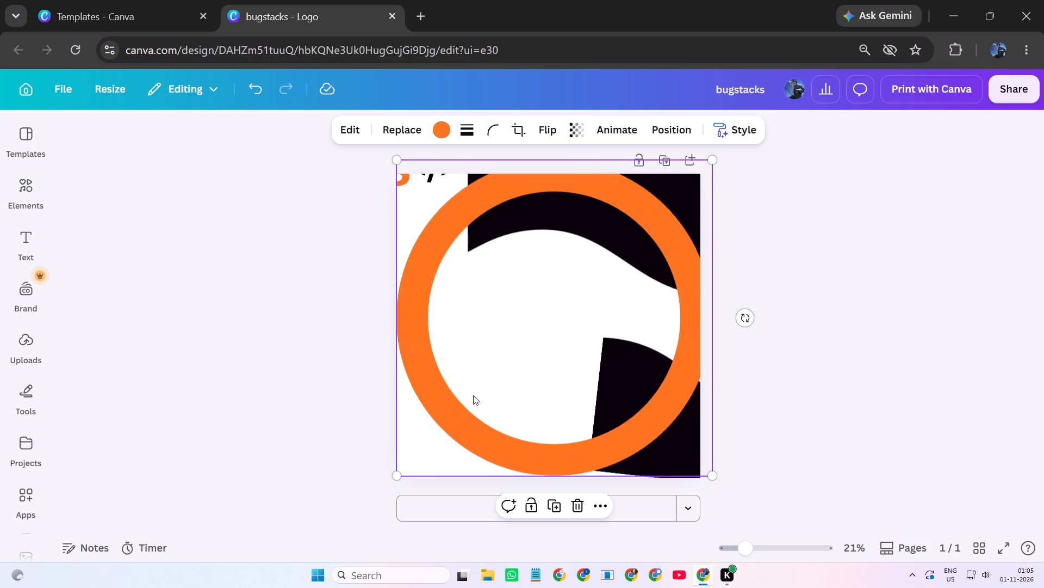
left_click_drag(712, 475, 699, 468)
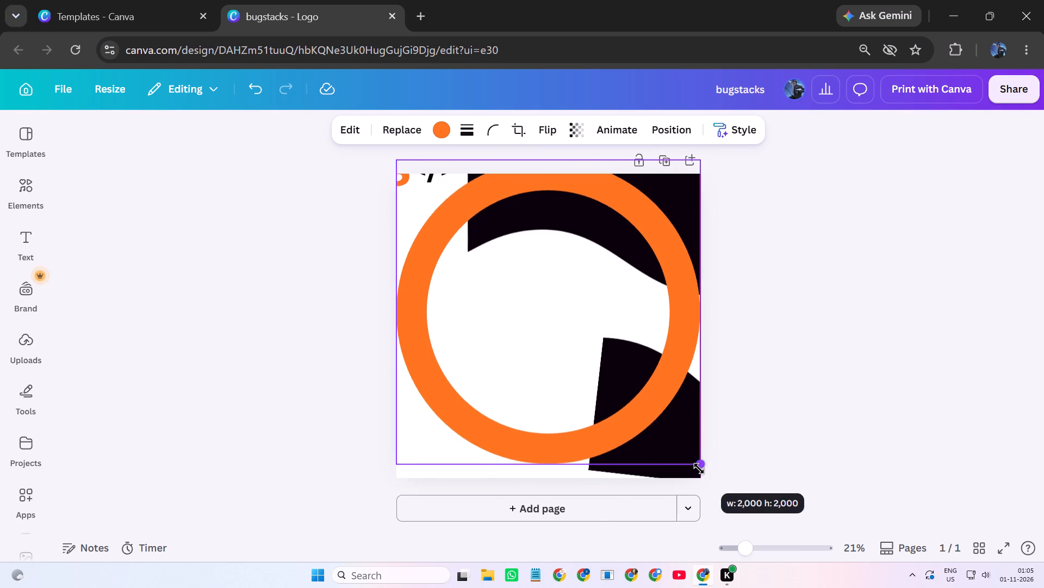
left_click_drag(526, 333, 514, 338)
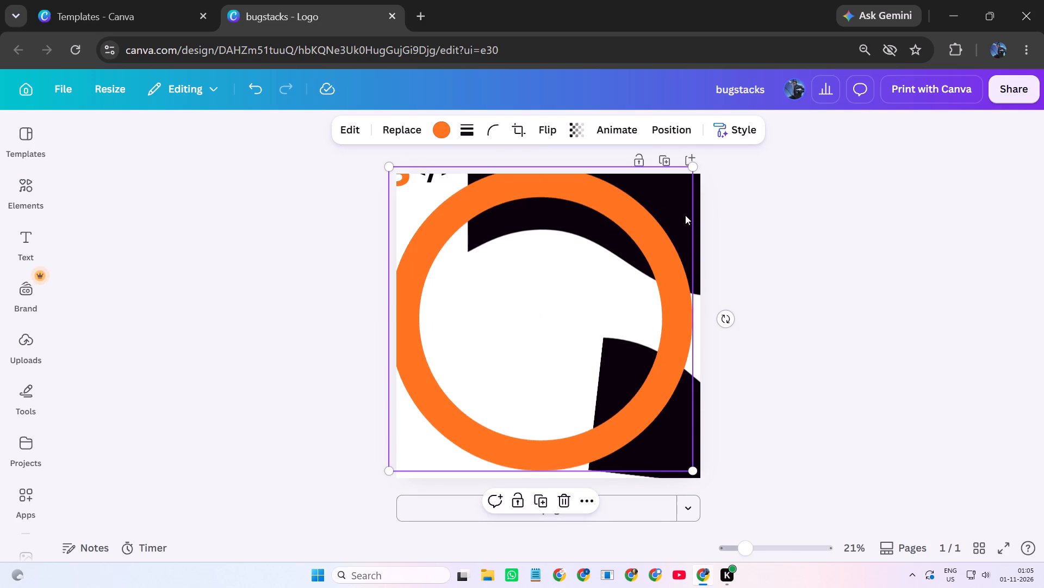
left_click(742, 213)
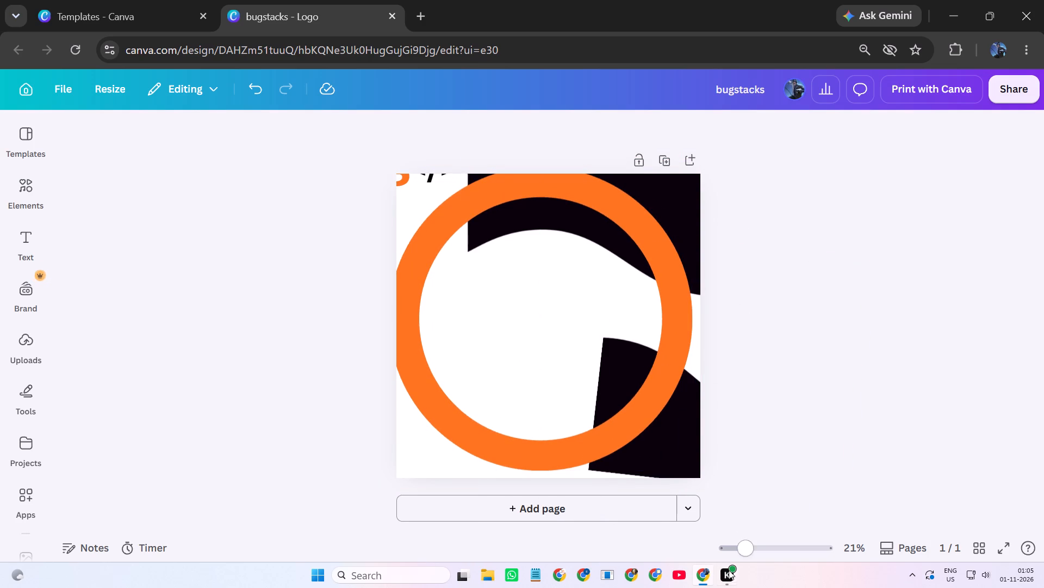